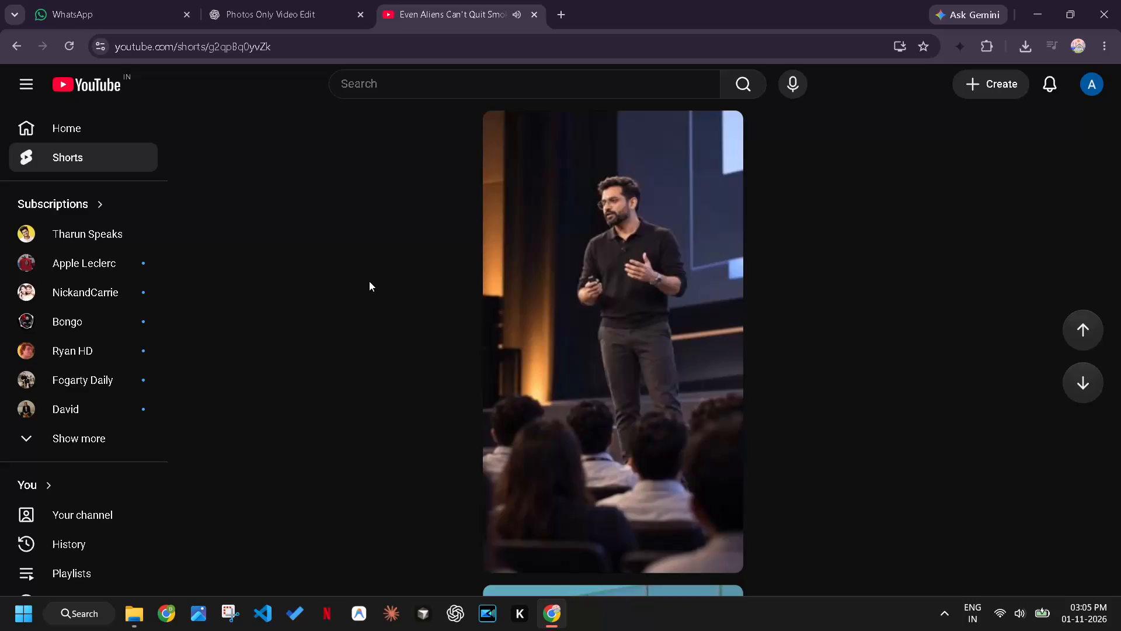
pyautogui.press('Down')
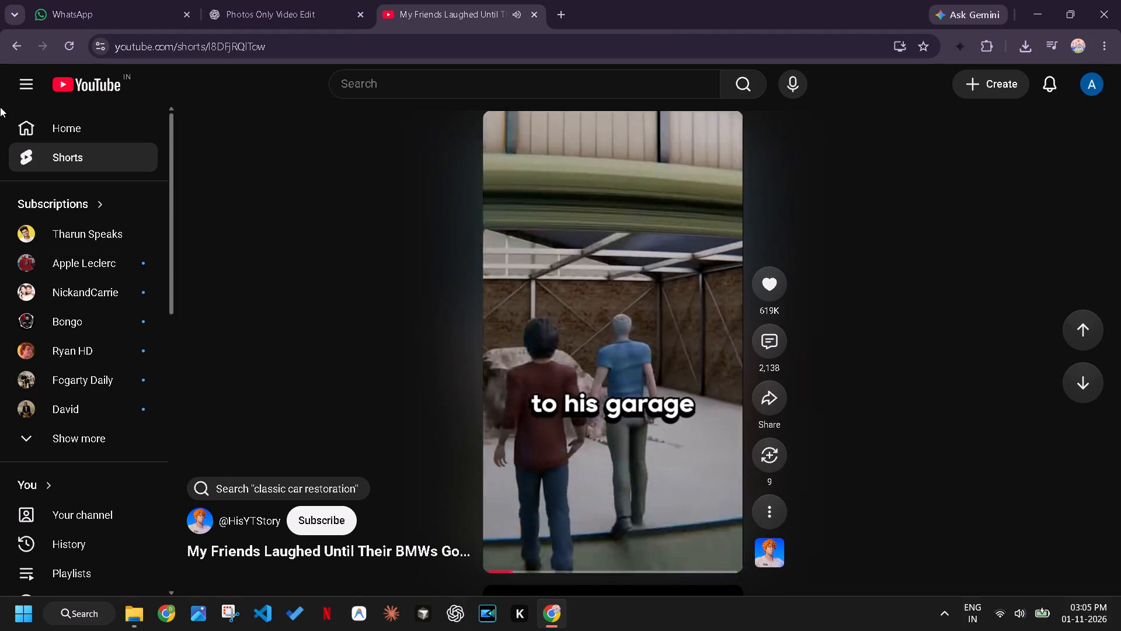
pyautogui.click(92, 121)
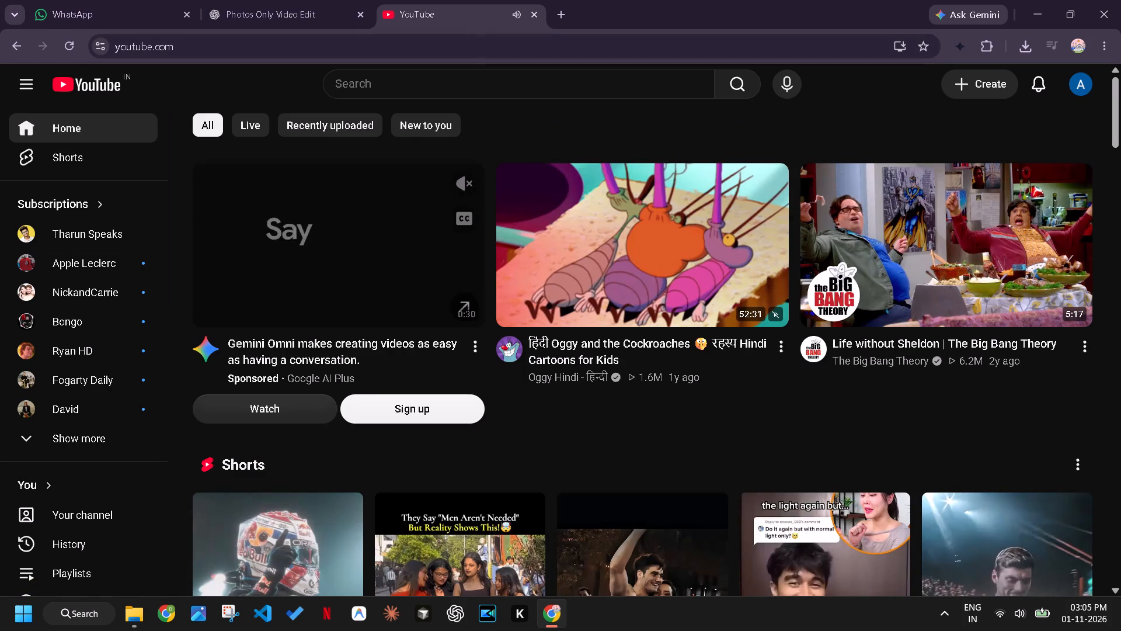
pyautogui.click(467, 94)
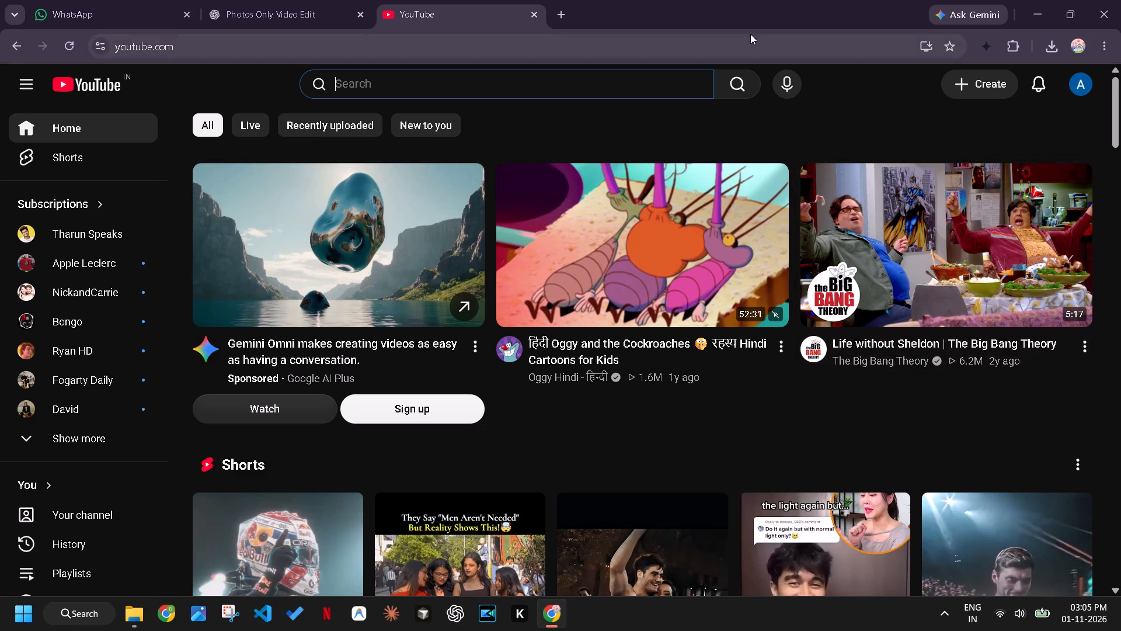
# Open the YouTube home page in a new browser tab.
pyautogui.click(565, 6)
pyautogui.press('y')
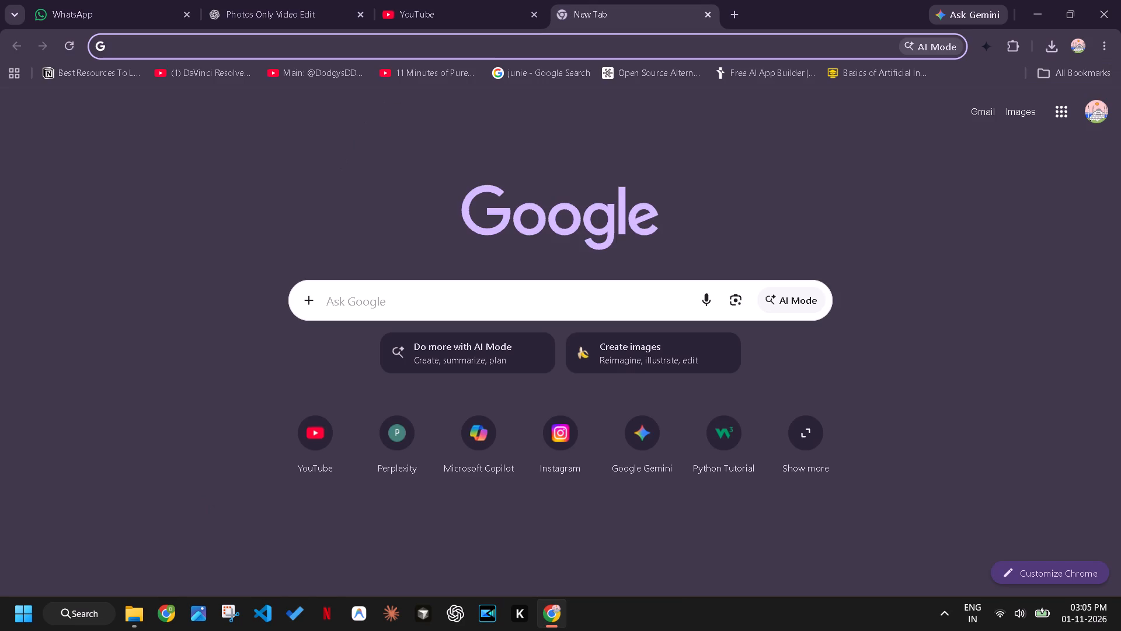
pyautogui.press('Return')
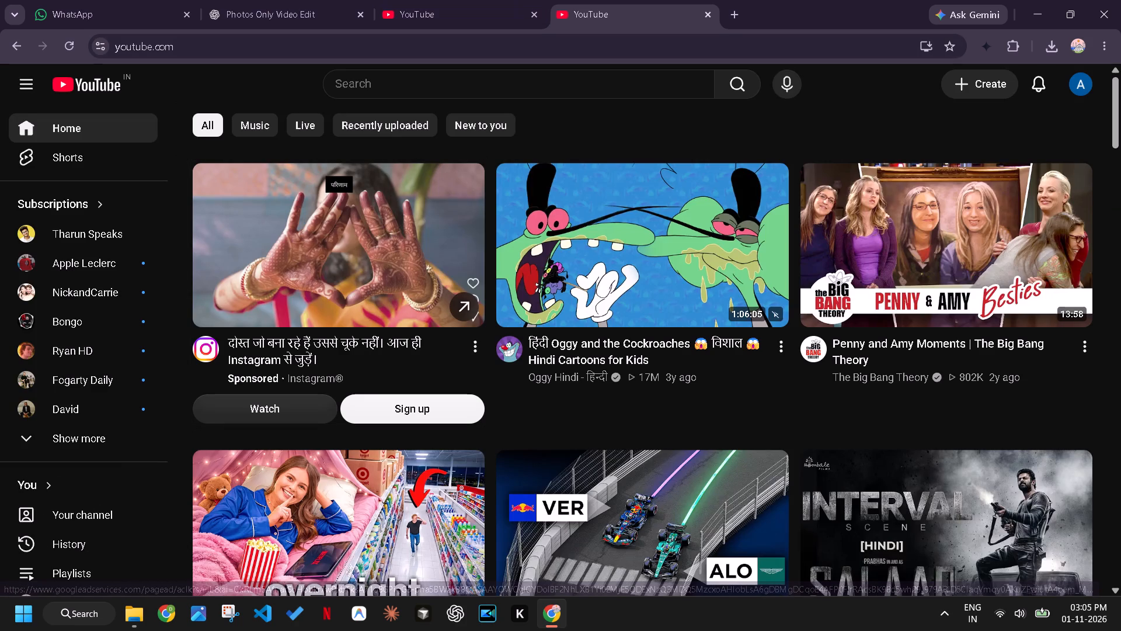
# Search YouTube for "porsche 911 gt3 rs clips for edits".
pyautogui.click(468, 85)
pyautogui.write('porsche')
pyautogui.press('space')
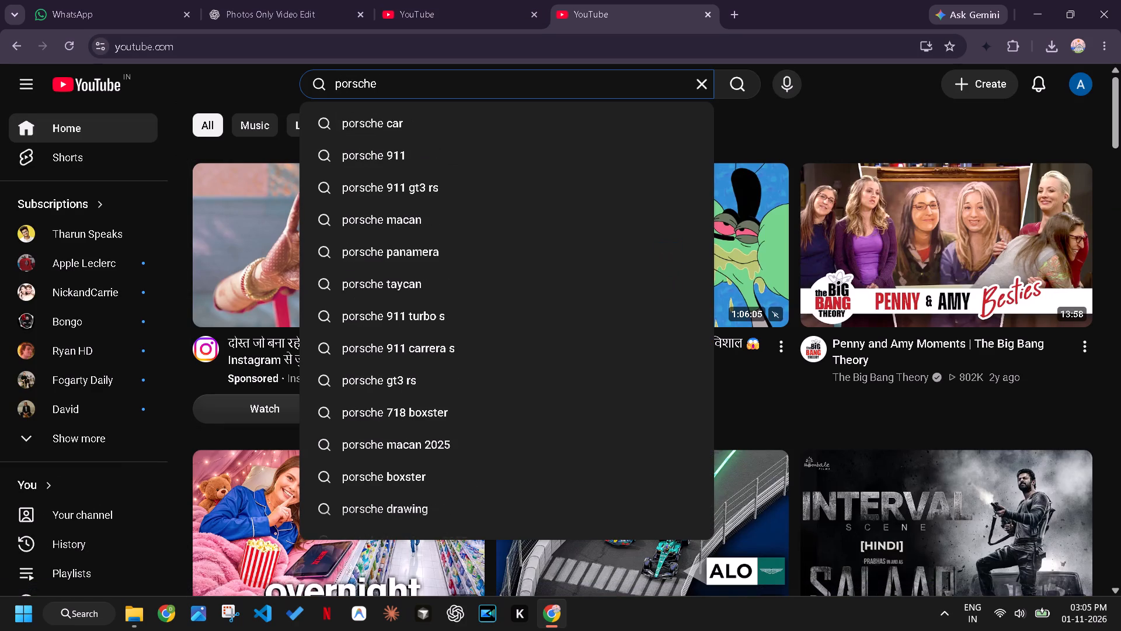
pyautogui.press('Down')
pyautogui.press('Down')
pyautogui.press('Down')
pyautogui.press('space')
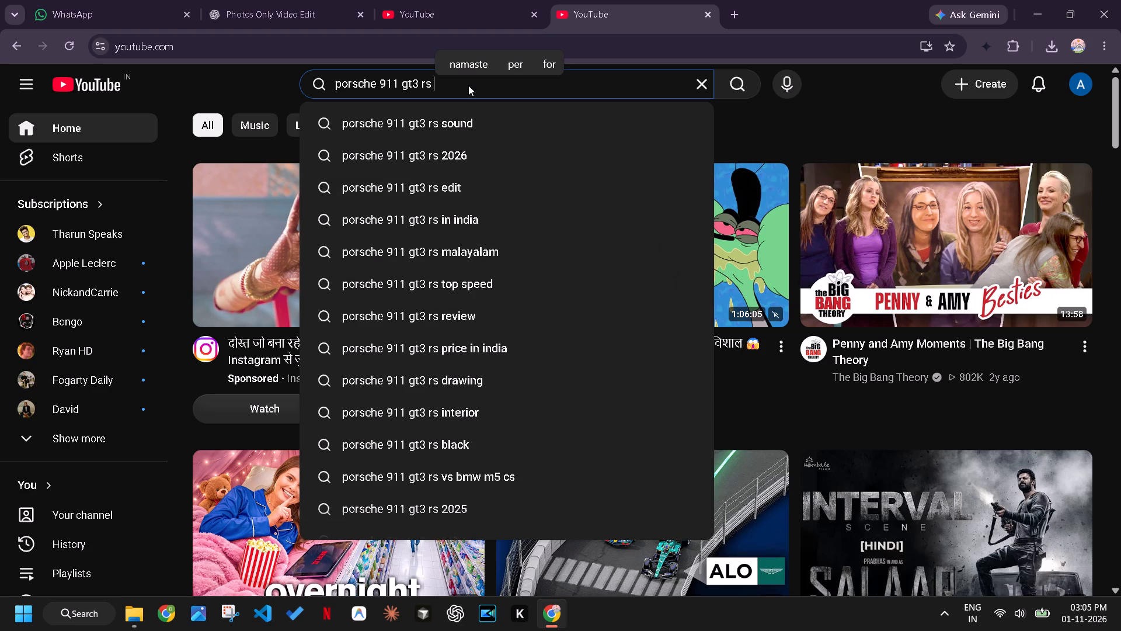
pyautogui.write('clips for')
pyautogui.press('space')
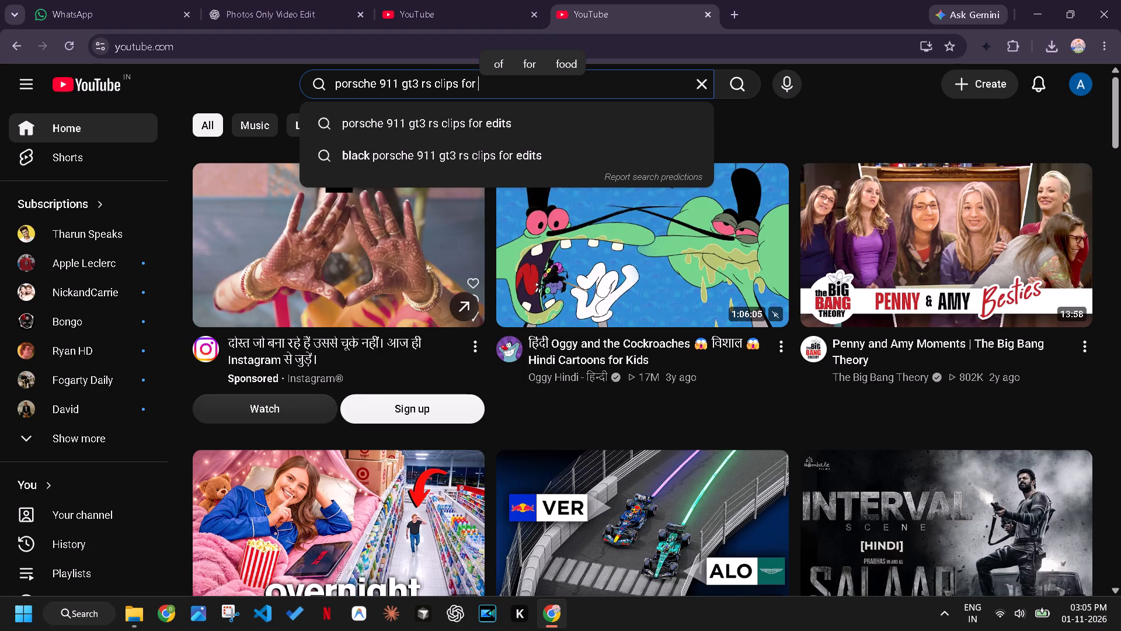
pyautogui.press('Down')
pyautogui.press('Return')
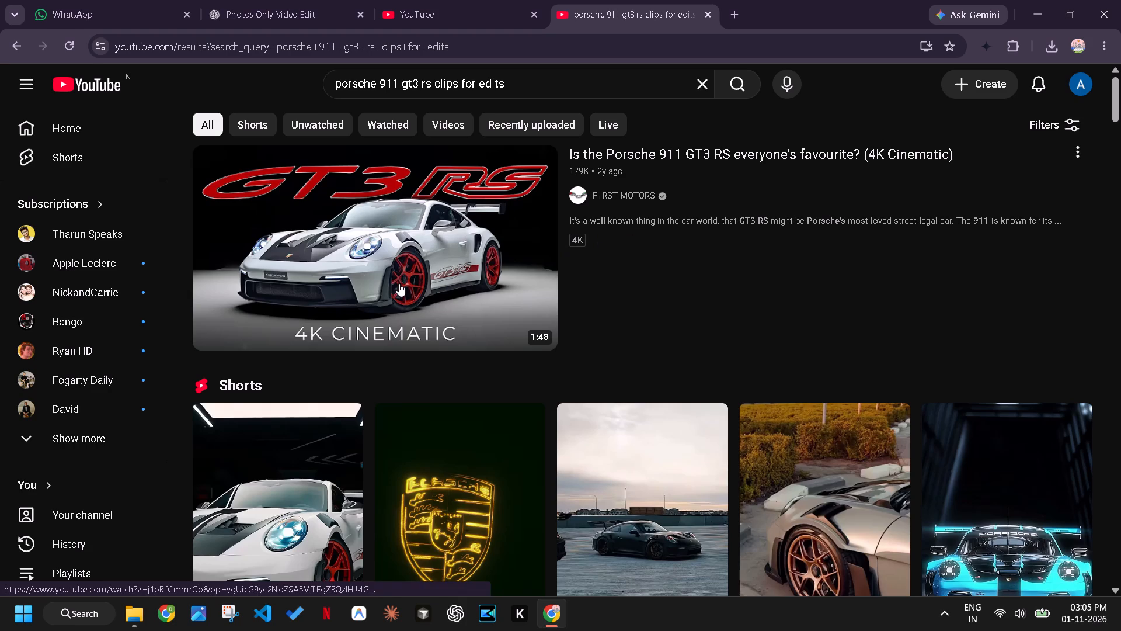
# Preview the F1RST MOTORS video "Is the Porsche 911 GT3 RS everyone's favourite? (4K Cinematic)", getting past the survey, and return to the results.
pyautogui.scroll(-1, 294, 248)
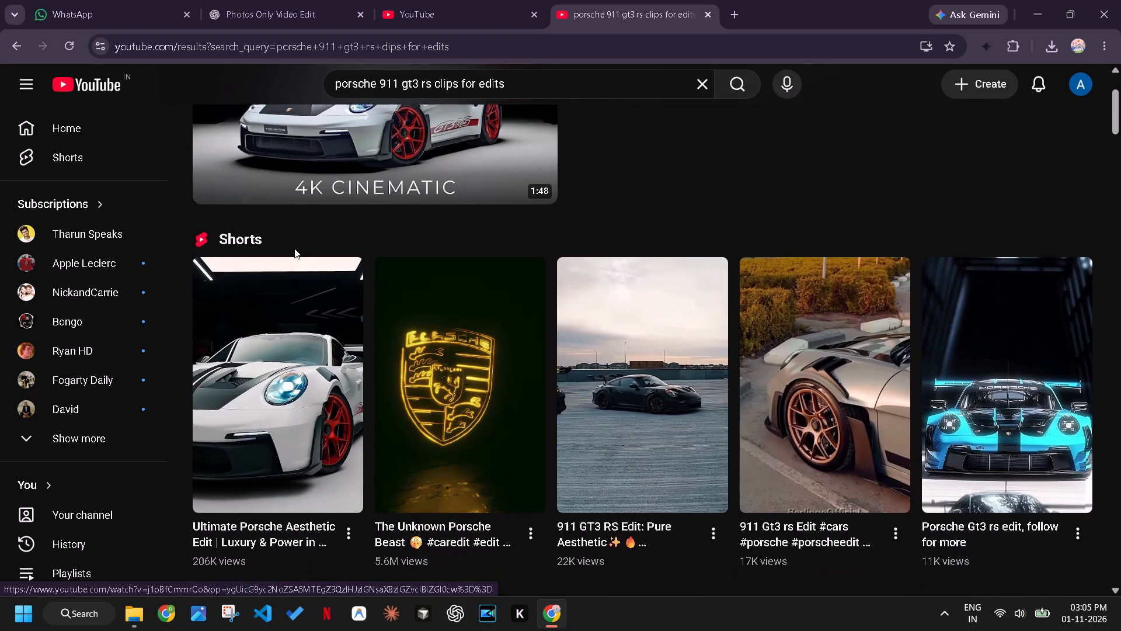
pyautogui.scroll(-1, 294, 248)
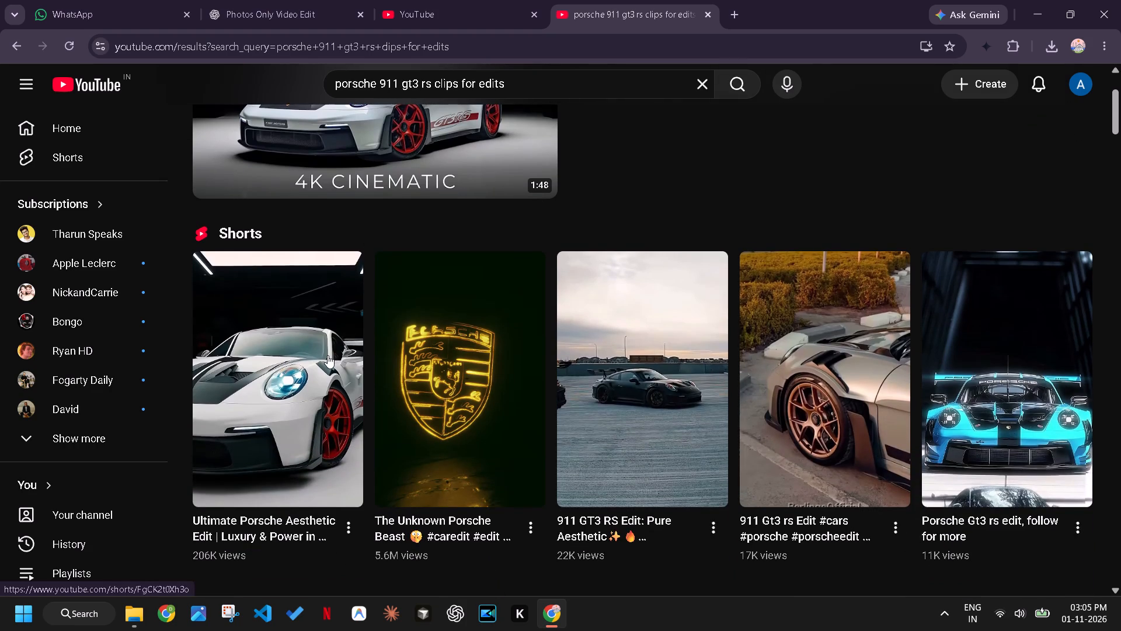
pyautogui.scroll(4, 873, 176)
pyautogui.click(472, 230)
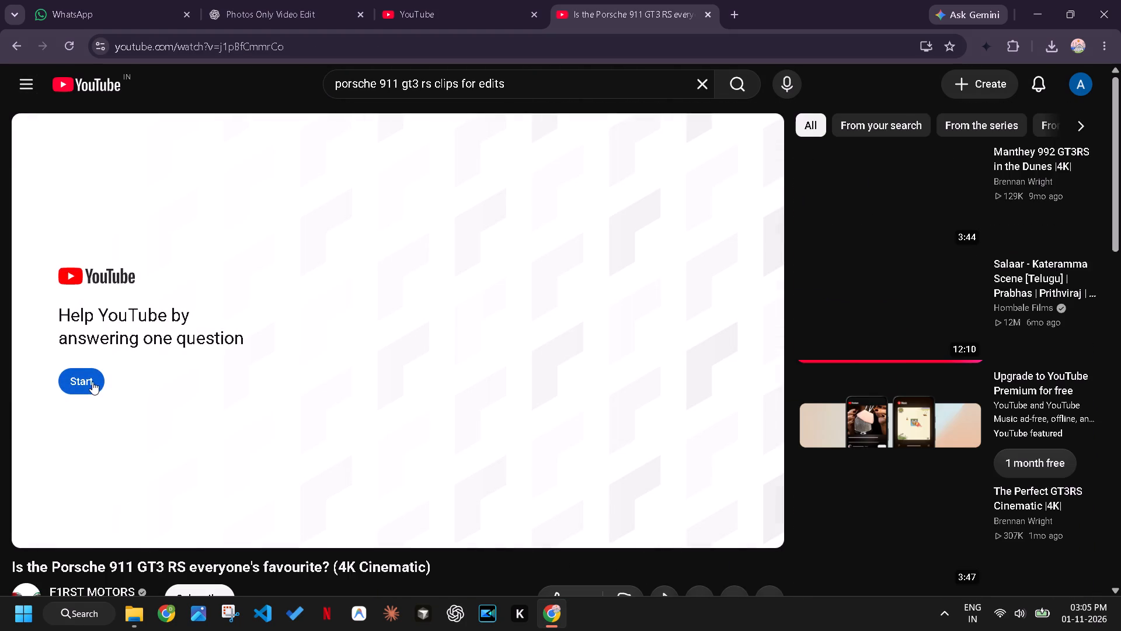
pyautogui.click(92, 382)
pyautogui.click(735, 514)
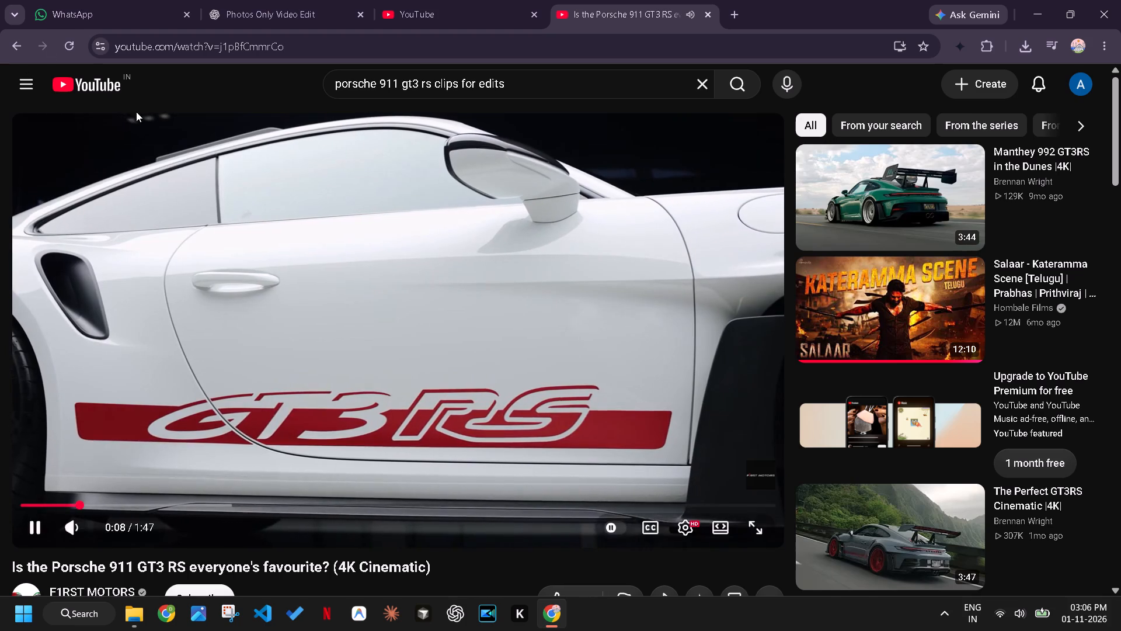
pyautogui.click(8, 43)
# Watch the "Ultimate Porsche Aesthetic Edit" Short from the results and go back to the search results.
pyautogui.scroll(-2, 372, 279)
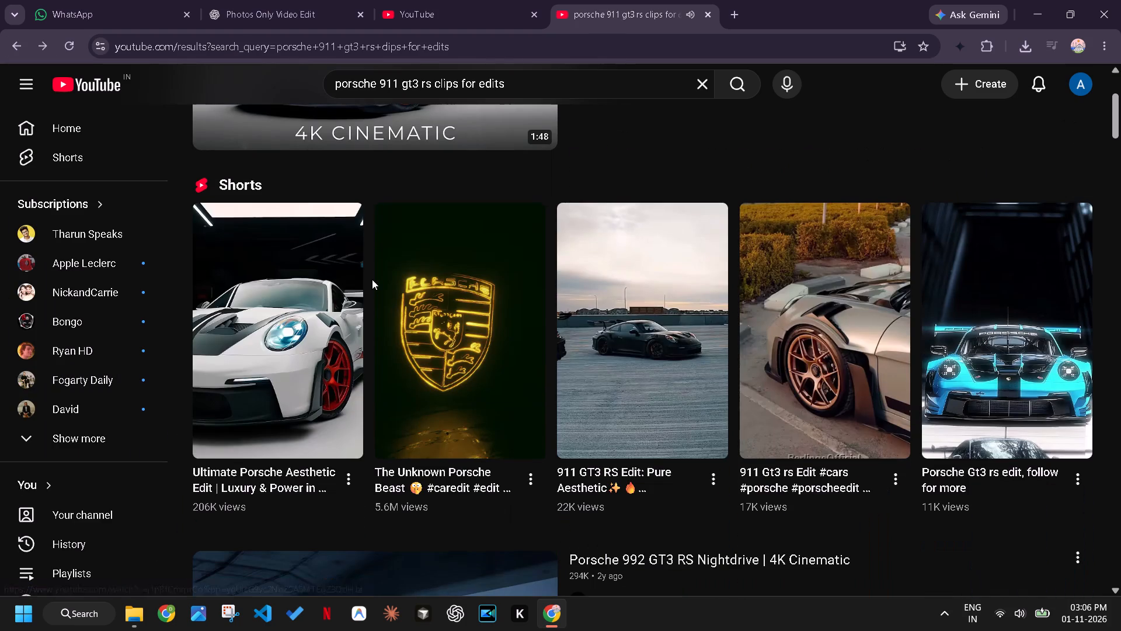
pyautogui.click(295, 362)
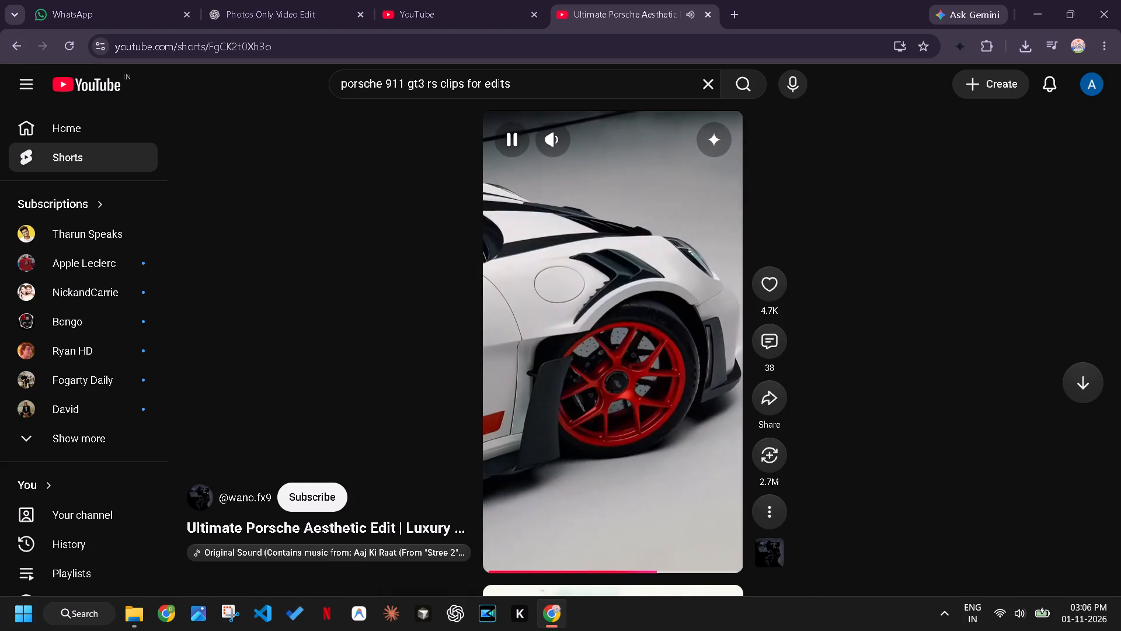
pyautogui.click(12, 51)
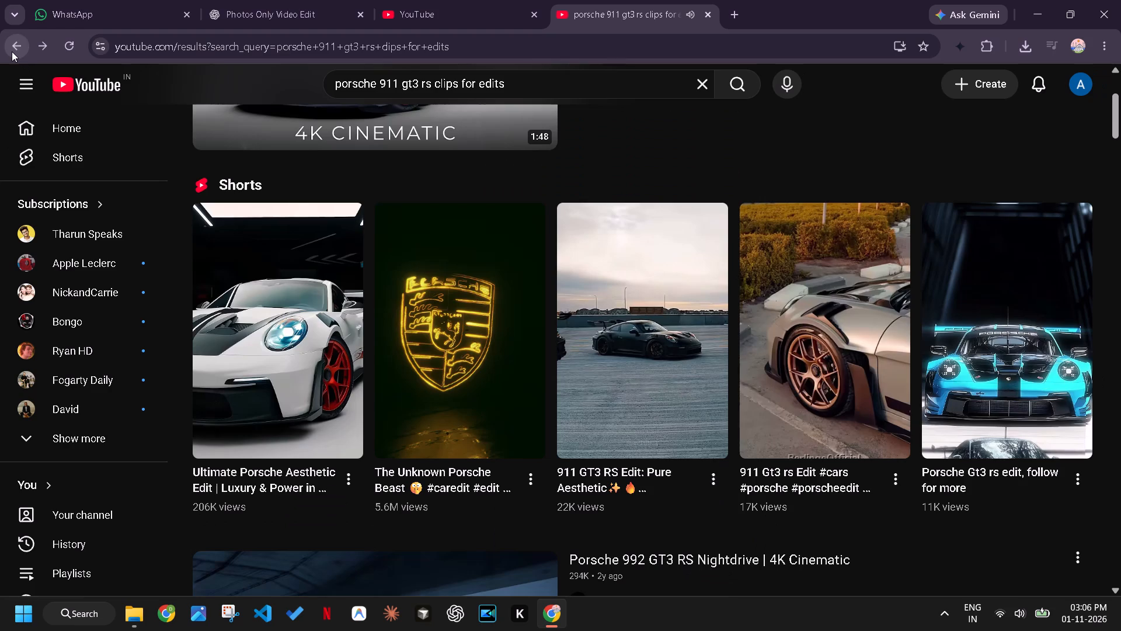
# Skim through the "Porsche Clips For Edits" video by Veems for usable footage and return to the results.
pyautogui.scroll(-5, 494, 255)
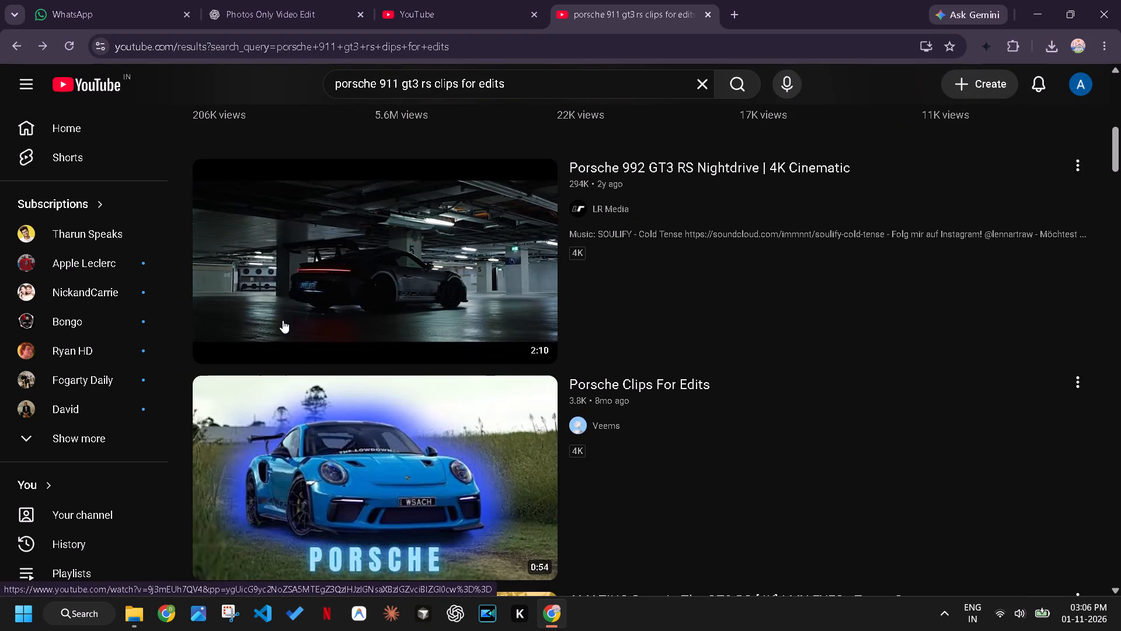
pyautogui.scroll(-2, 283, 320)
pyautogui.scroll(-1, 375, 303)
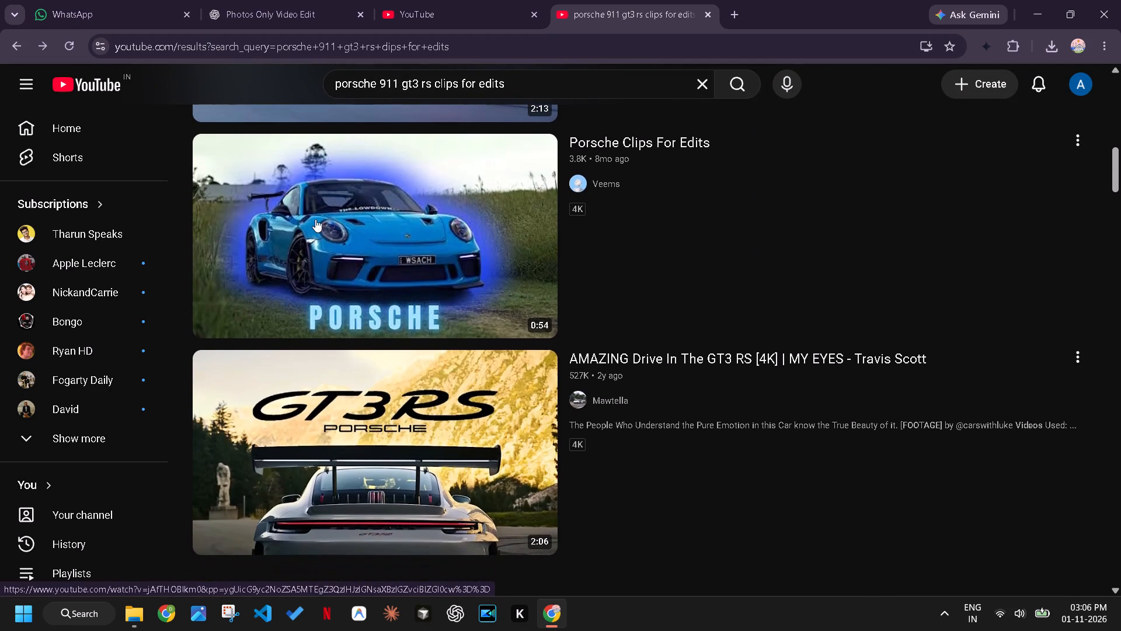
pyautogui.click(314, 220)
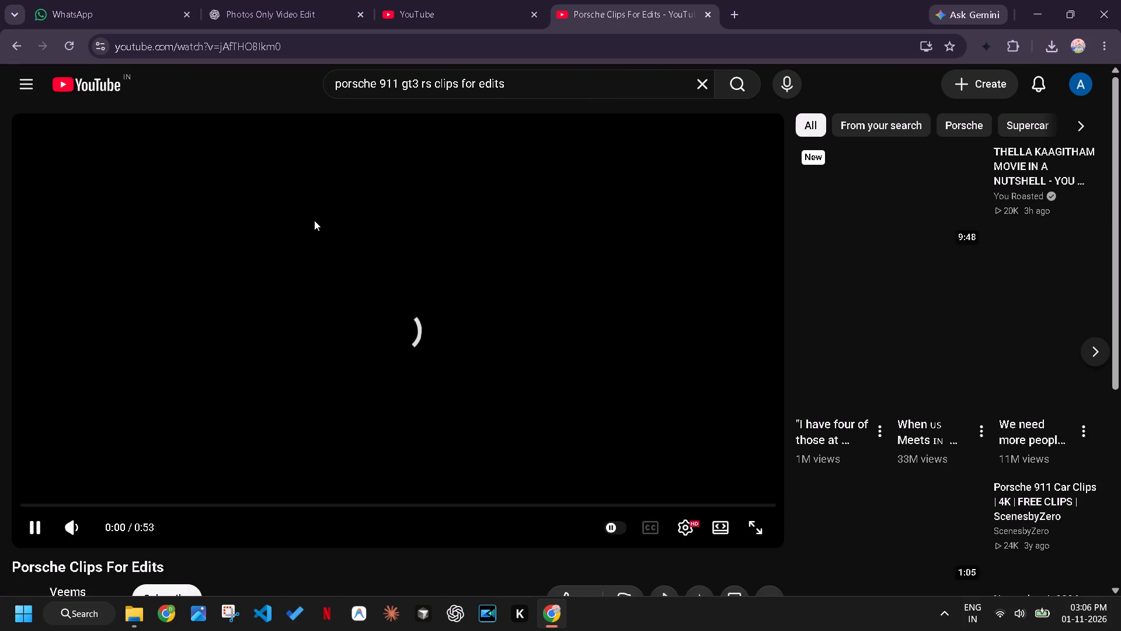
pyautogui.press('Right')
pyautogui.press('Right')
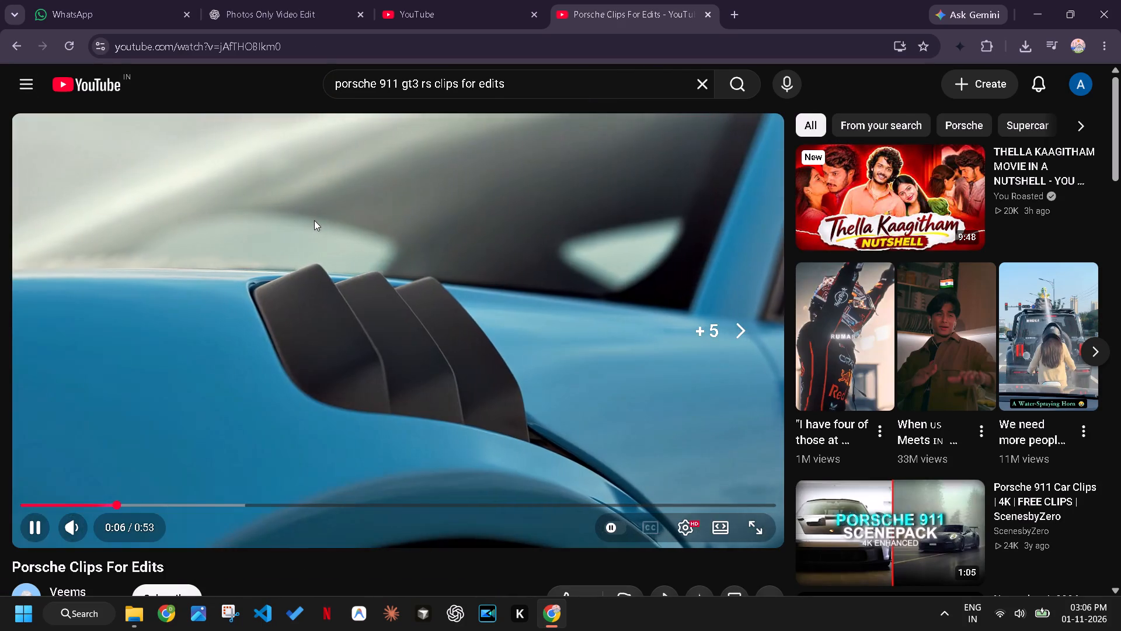
pyautogui.press('Right')
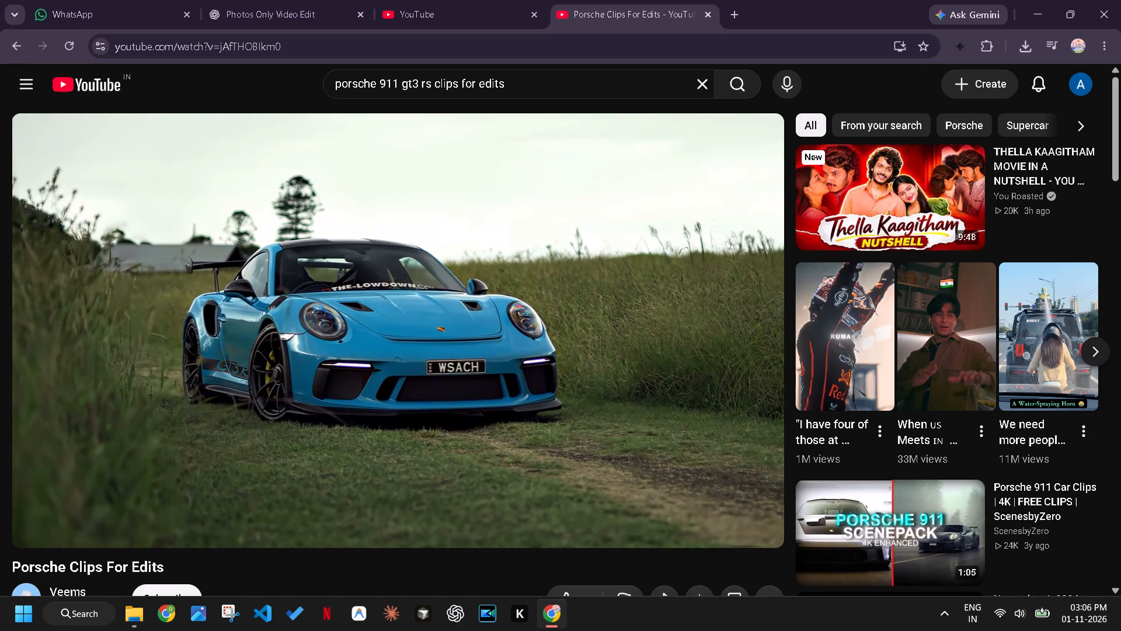
pyautogui.click(22, 46)
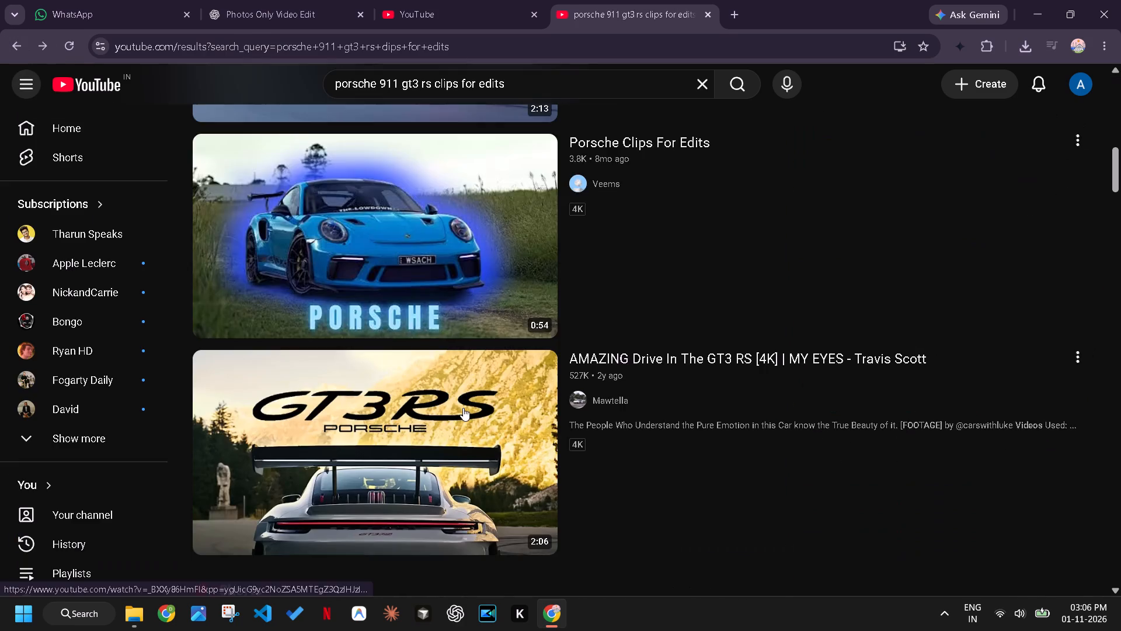
# Find the official video "Porsche | 75 Years of Doing Everything Wrong" in the results, skim through its footage and go back.
pyautogui.scroll(-7, 463, 408)
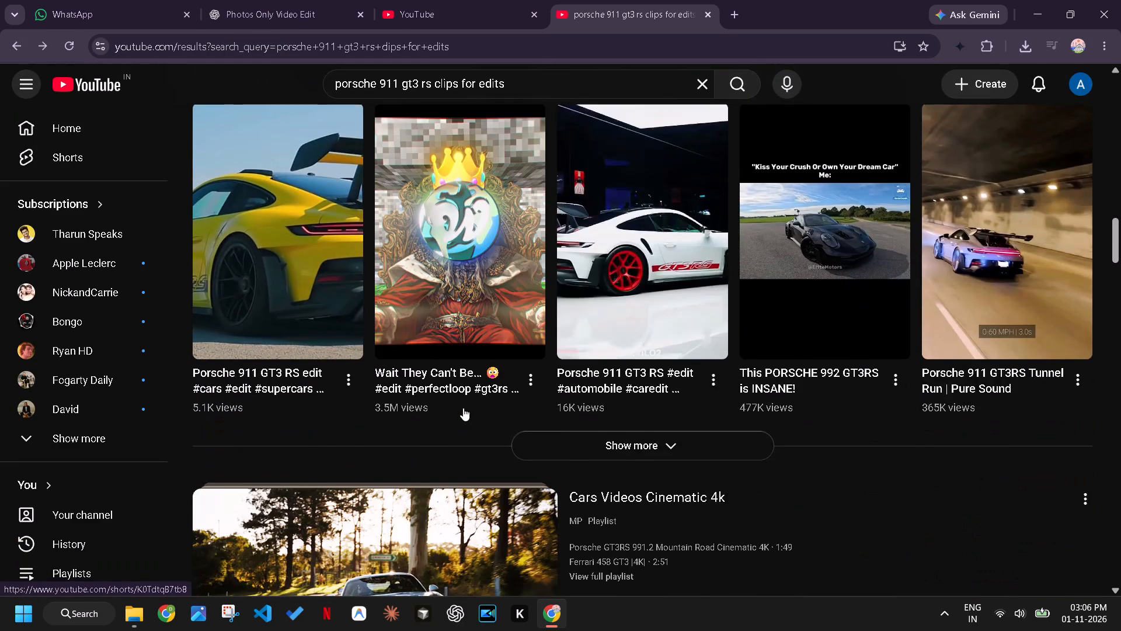
pyautogui.scroll(-6, 463, 408)
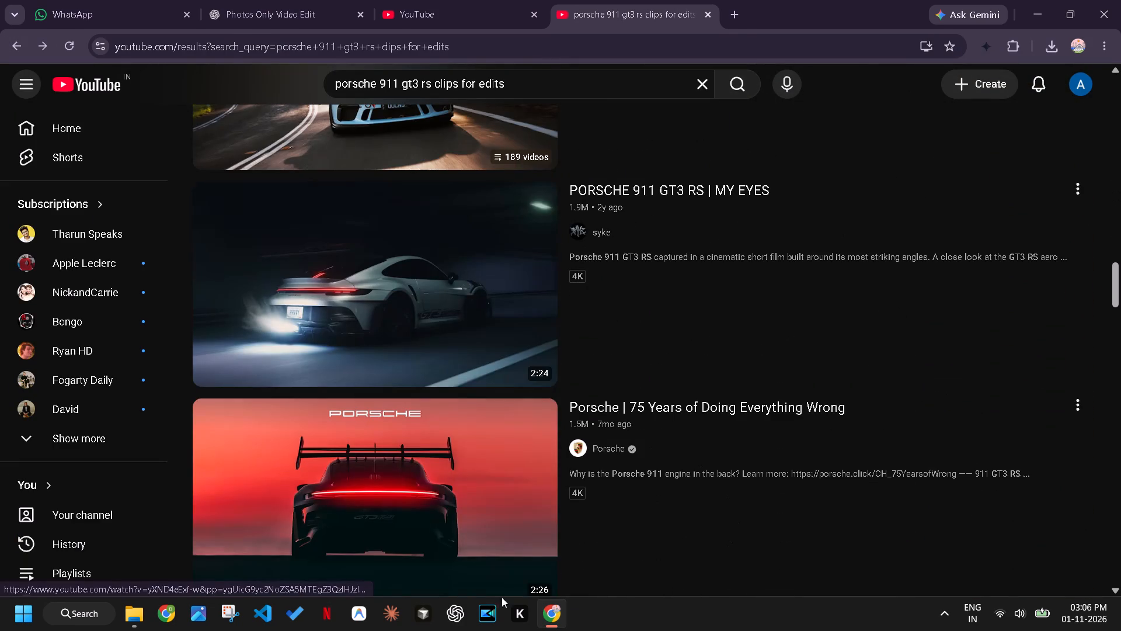
pyautogui.scroll(-1, 386, 509)
pyautogui.scroll(-1, 361, 342)
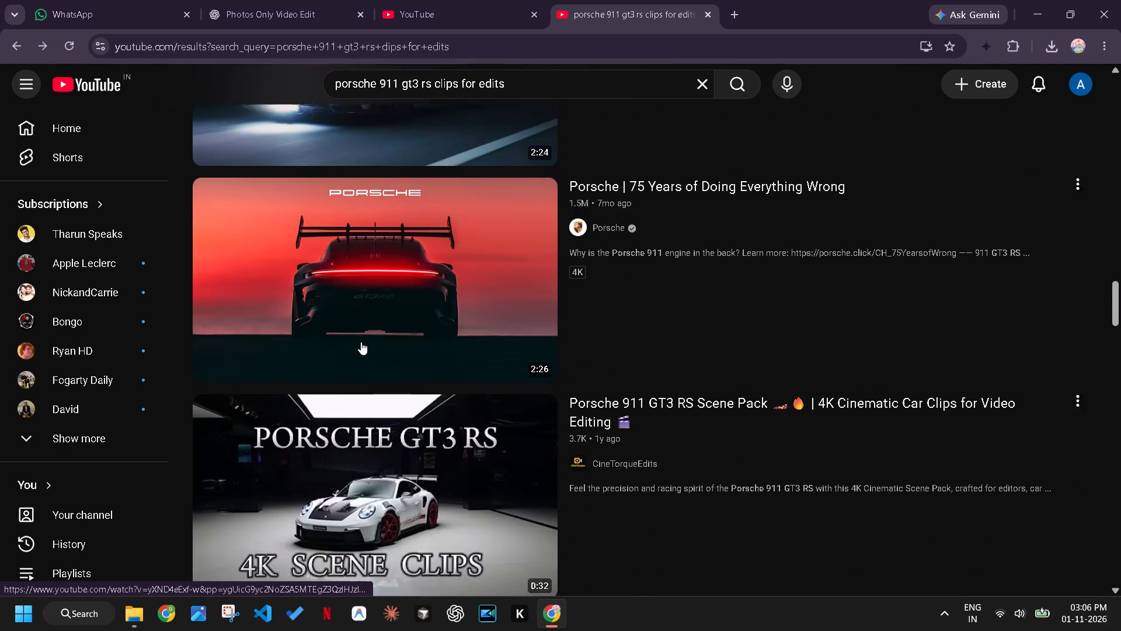
pyautogui.scroll(-1, 361, 342)
pyautogui.click(401, 264)
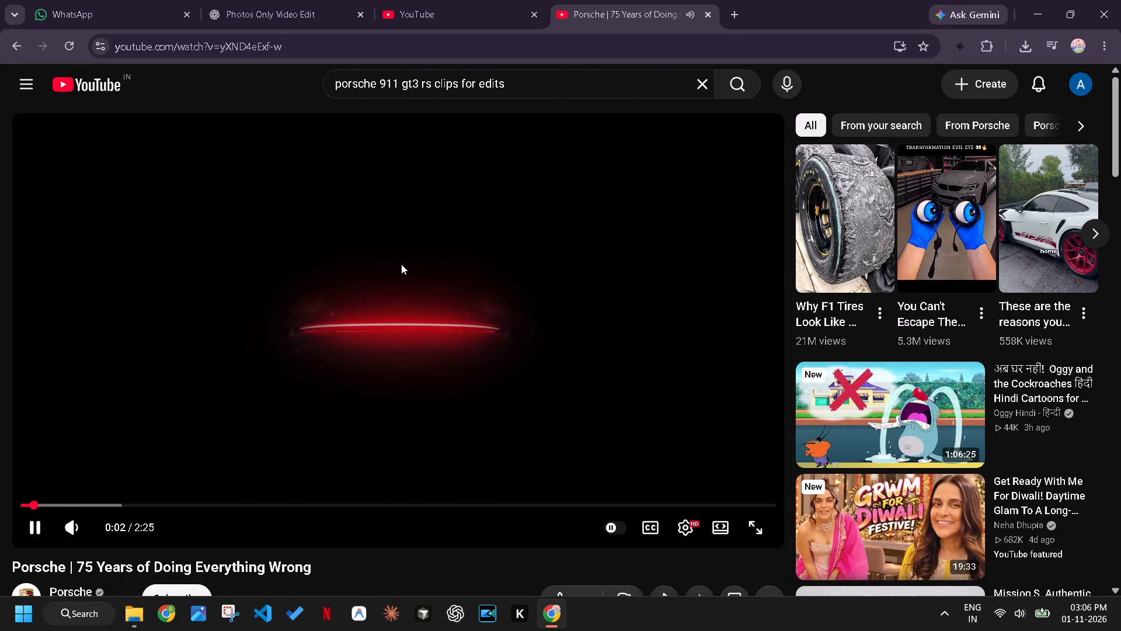
pyautogui.press('Right')
pyautogui.press('Right')
pyautogui.press('Right')
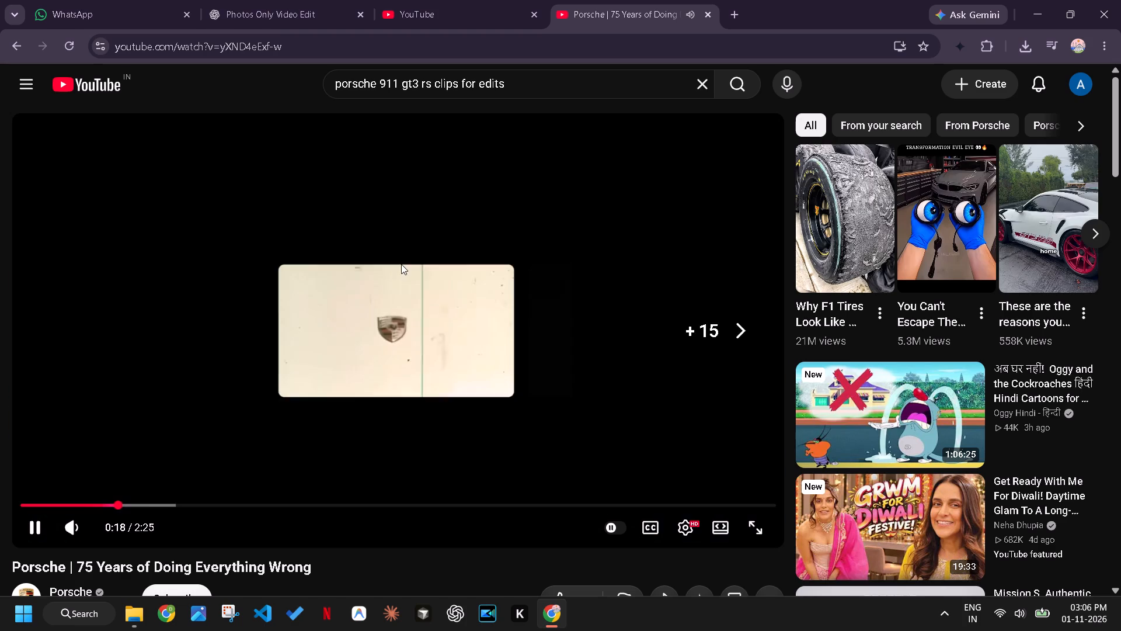
pyautogui.press('Right')
pyautogui.press('Right')
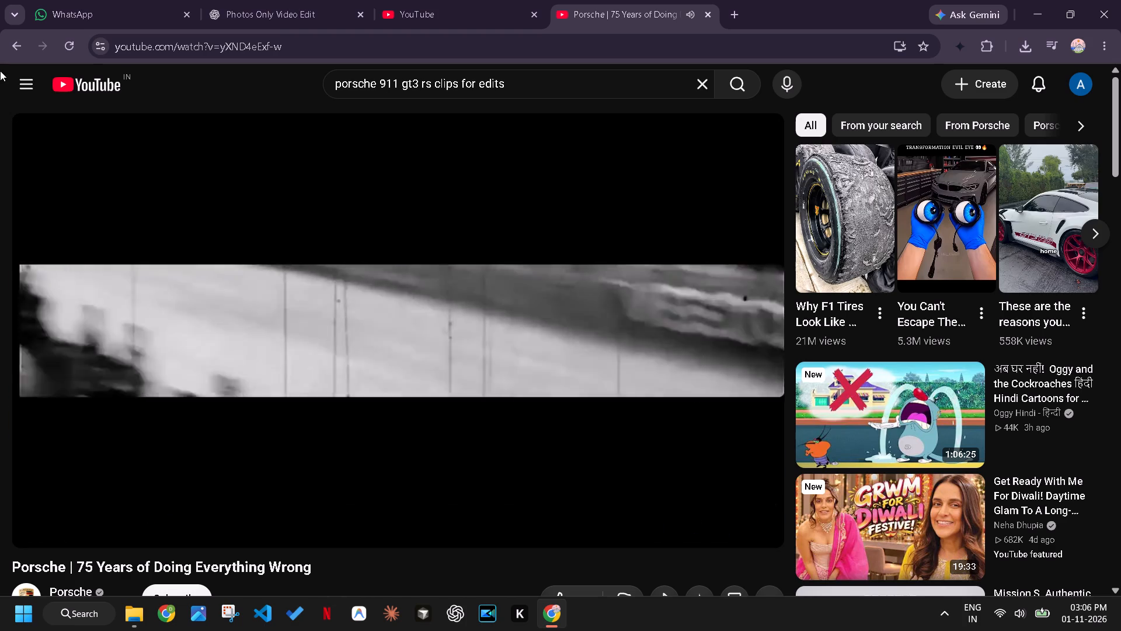
pyautogui.click(9, 54)
# Browse further results, open CineTorqueEdits' "Porsche 911 GT3 RS Scene Pack | 4K Cinematic Car Clips for Video Editing" and skip its ad.
pyautogui.scroll(-3, 380, 301)
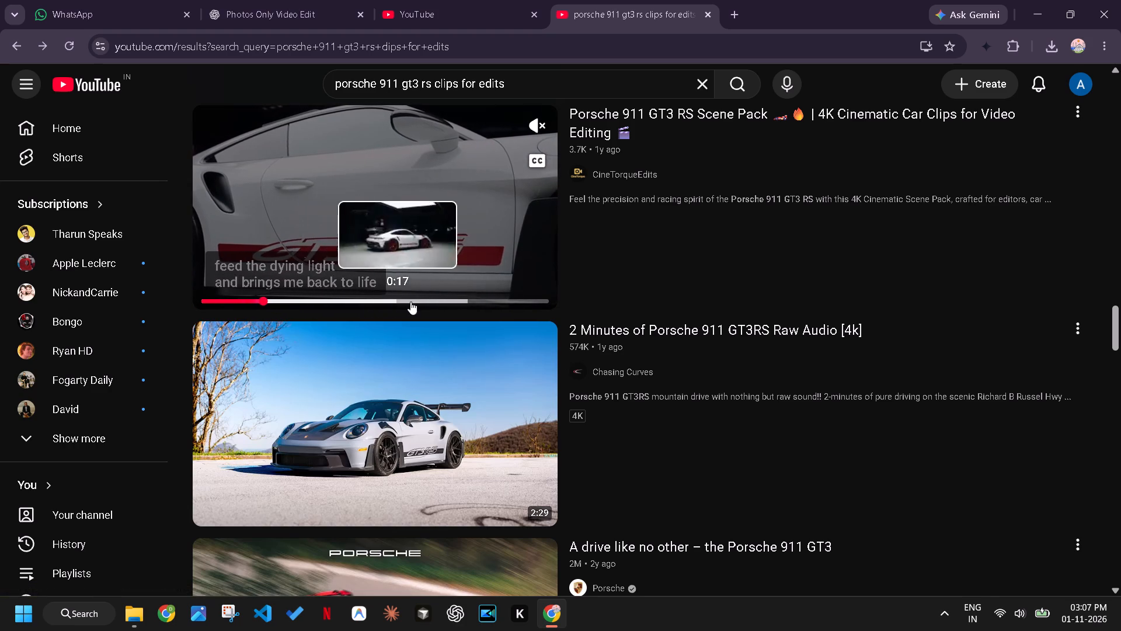
pyautogui.scroll(-1, 403, 477)
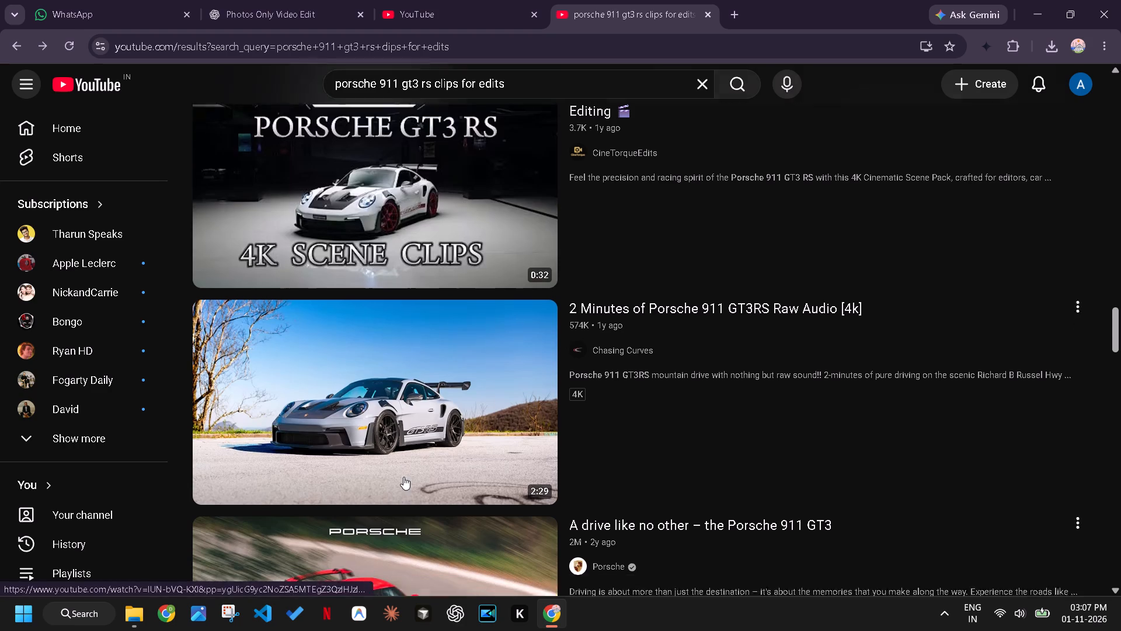
pyautogui.scroll(-3, 403, 477)
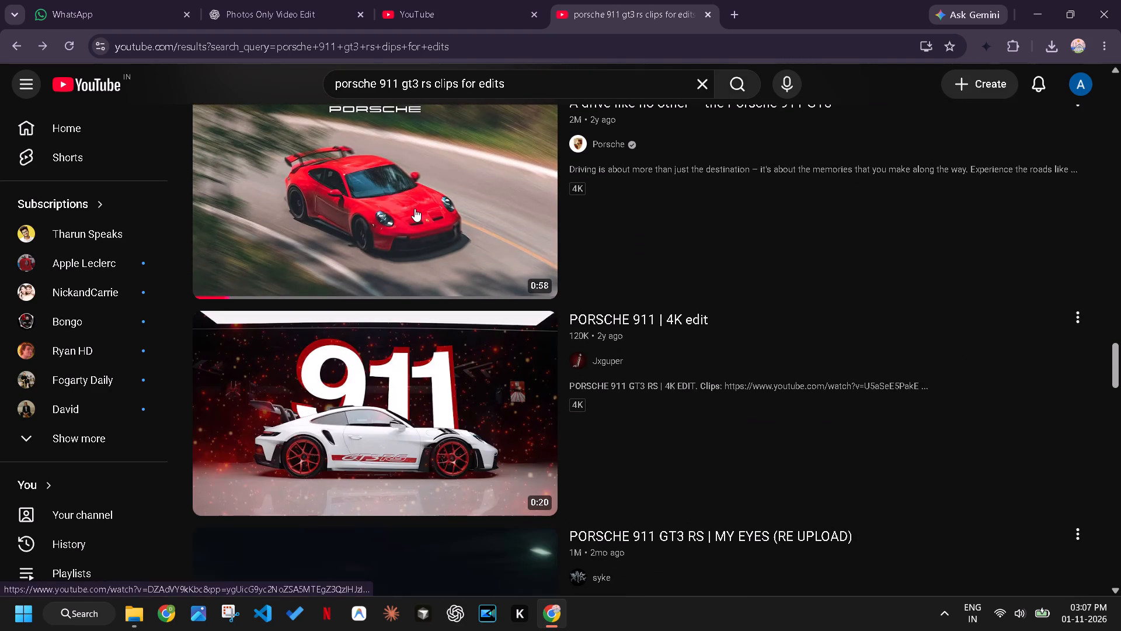
pyautogui.scroll(3, 415, 209)
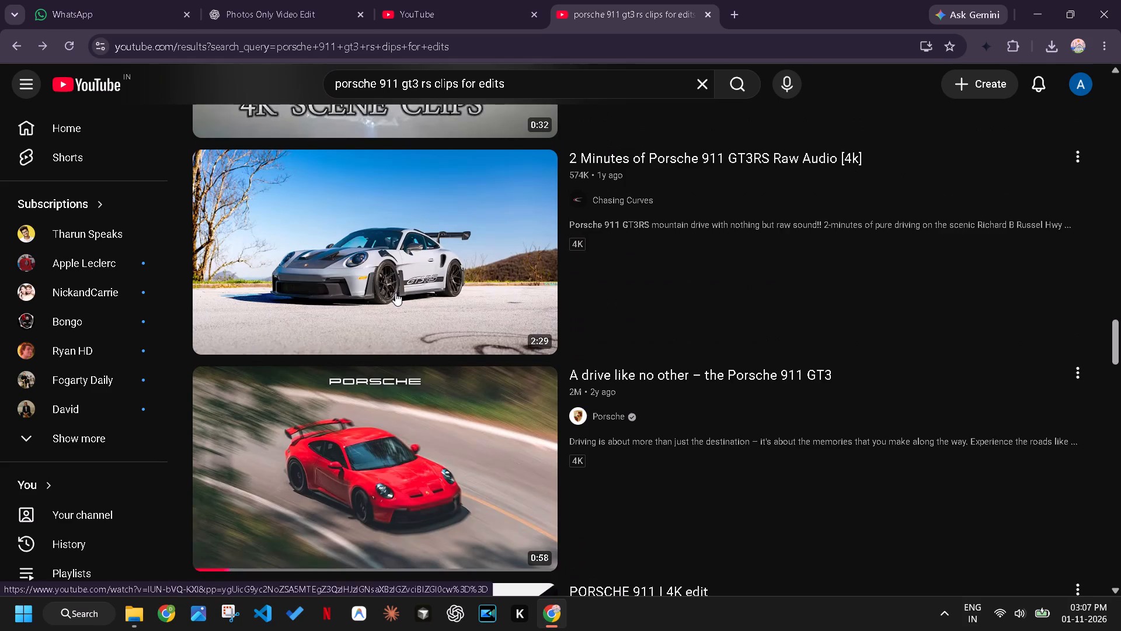
pyautogui.scroll(1, 395, 293)
pyautogui.scroll(1, 341, 178)
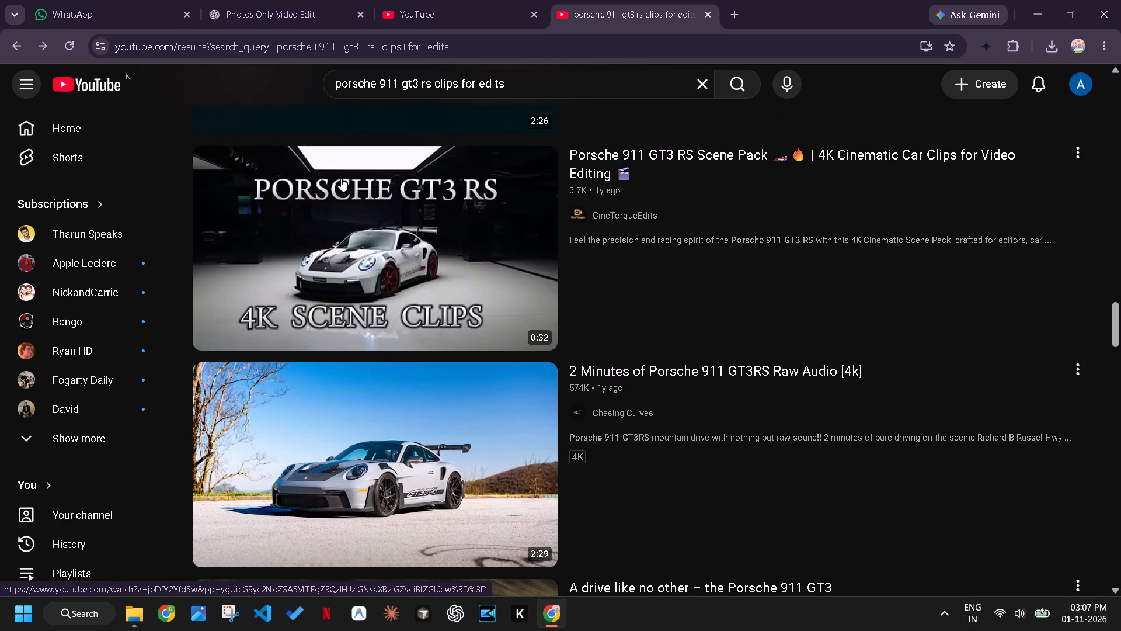
pyautogui.click(396, 208)
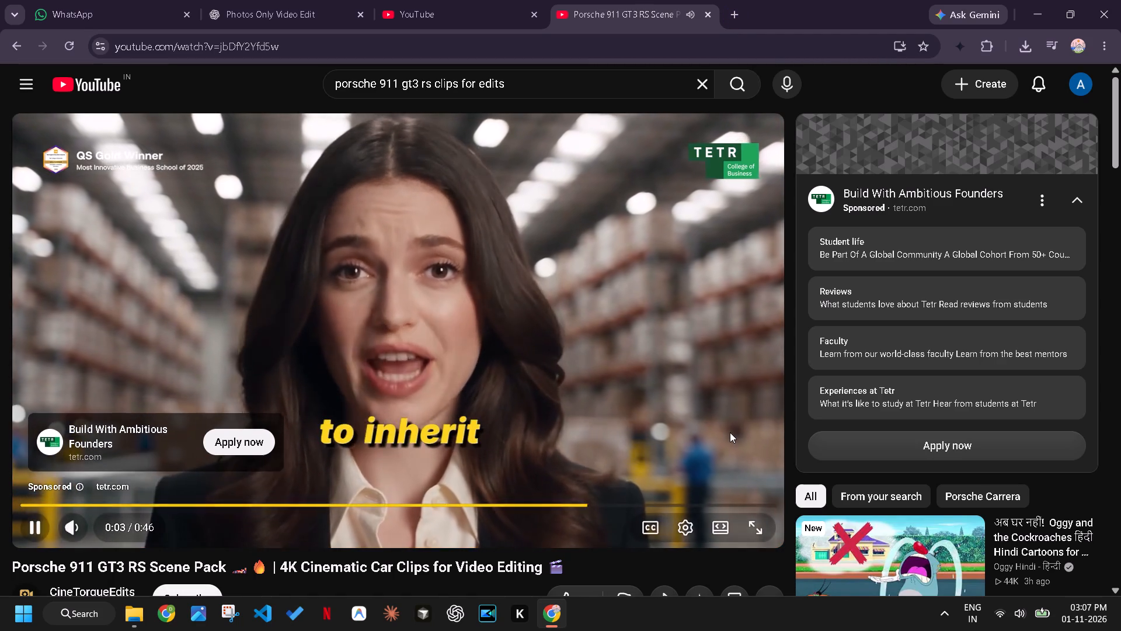
pyautogui.click(736, 483)
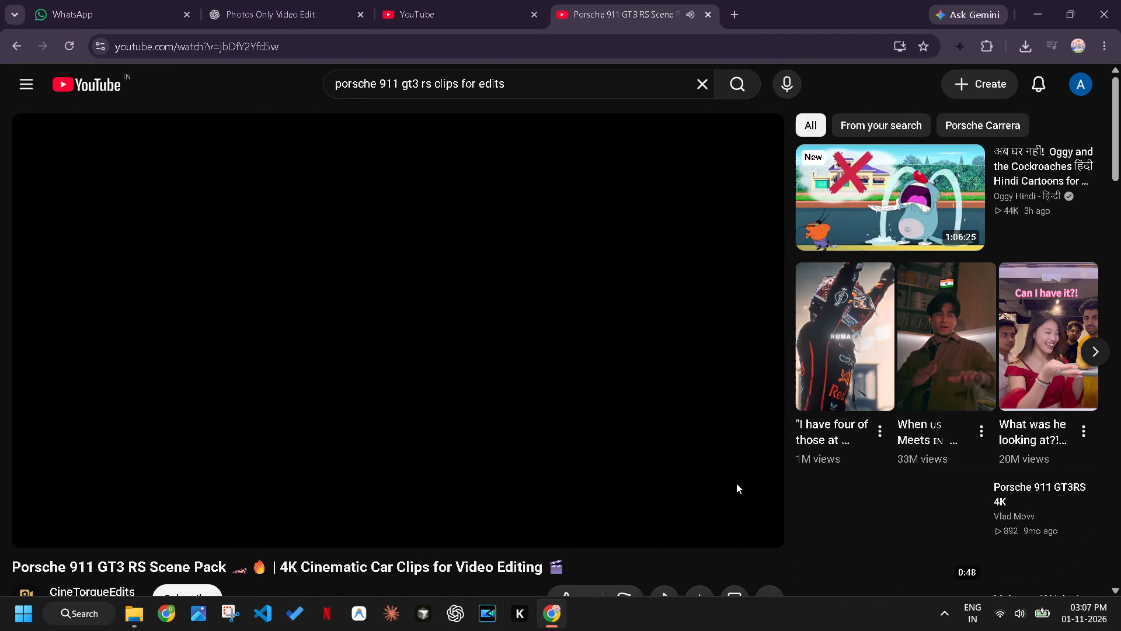
# Open the SaveFrom.net YouTube video downloader page in a new tab.
pyautogui.click(735, 6)
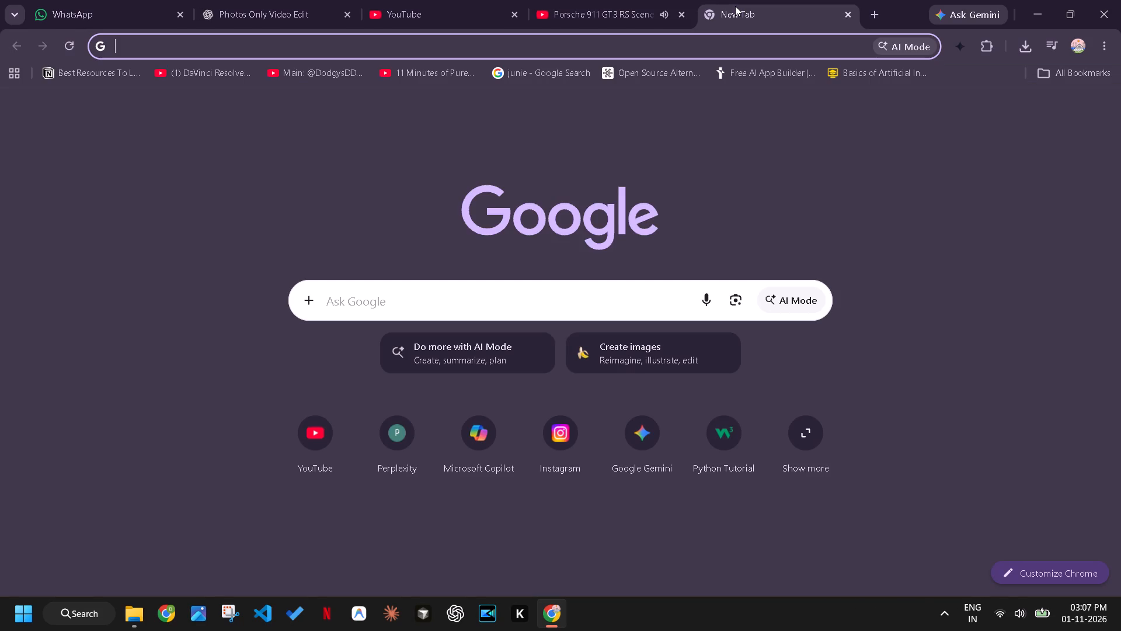
pyautogui.press('y')
pyautogui.press('Down')
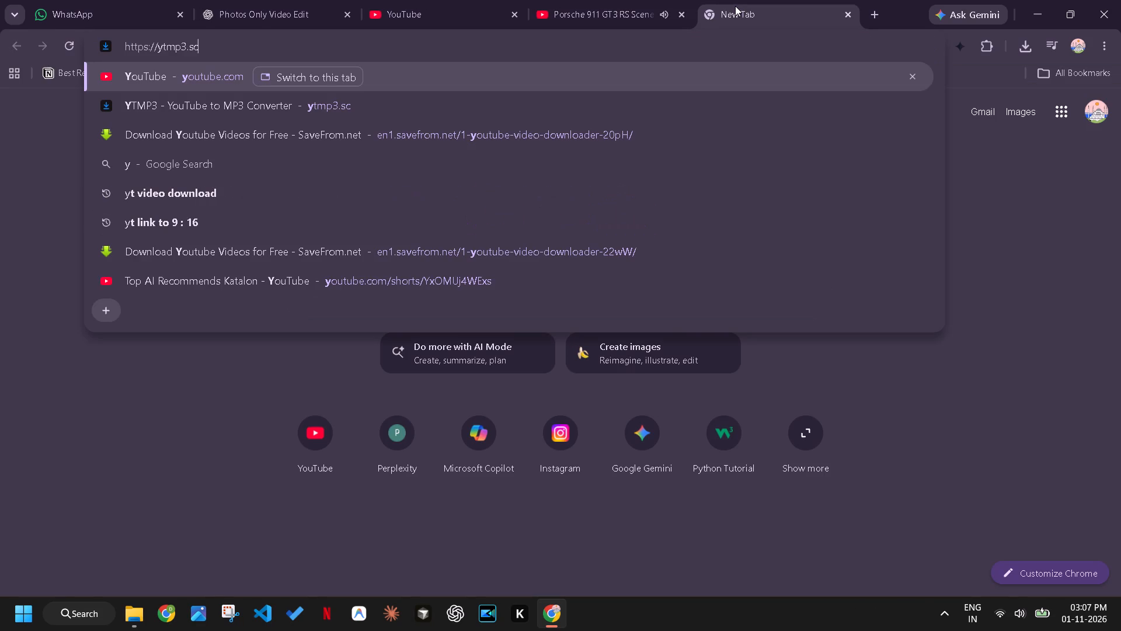
pyautogui.press('Down')
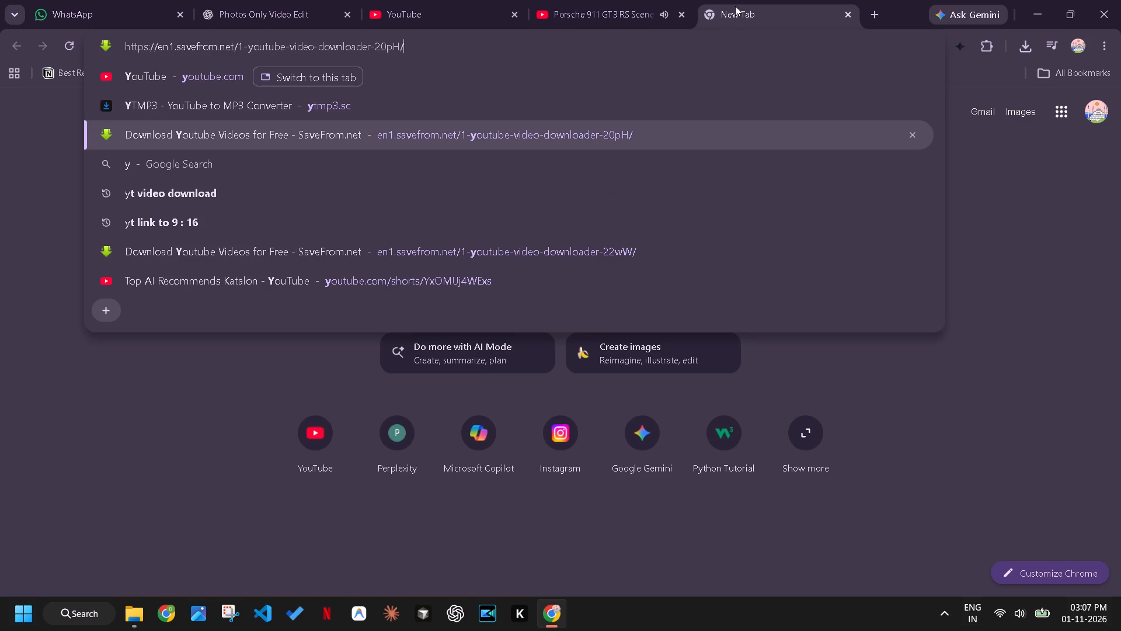
pyautogui.press('Return')
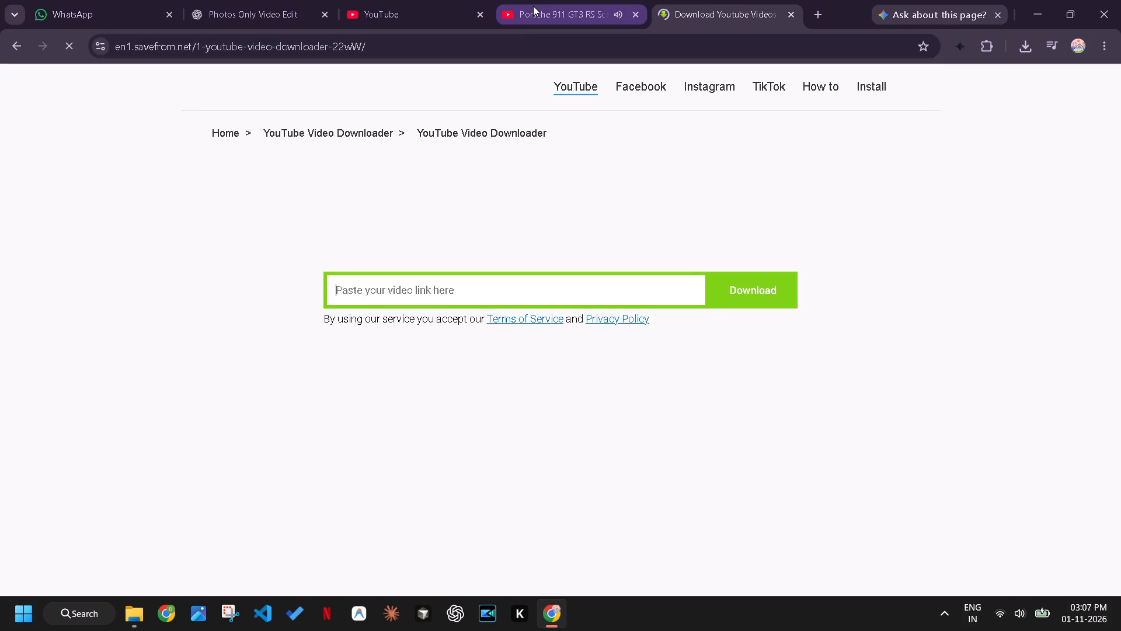
# Copy the CineTorqueEdits scene pack video's link, close its tab, and enter the link in the SaveFrom.net downloader.
pyautogui.click(533, 6)
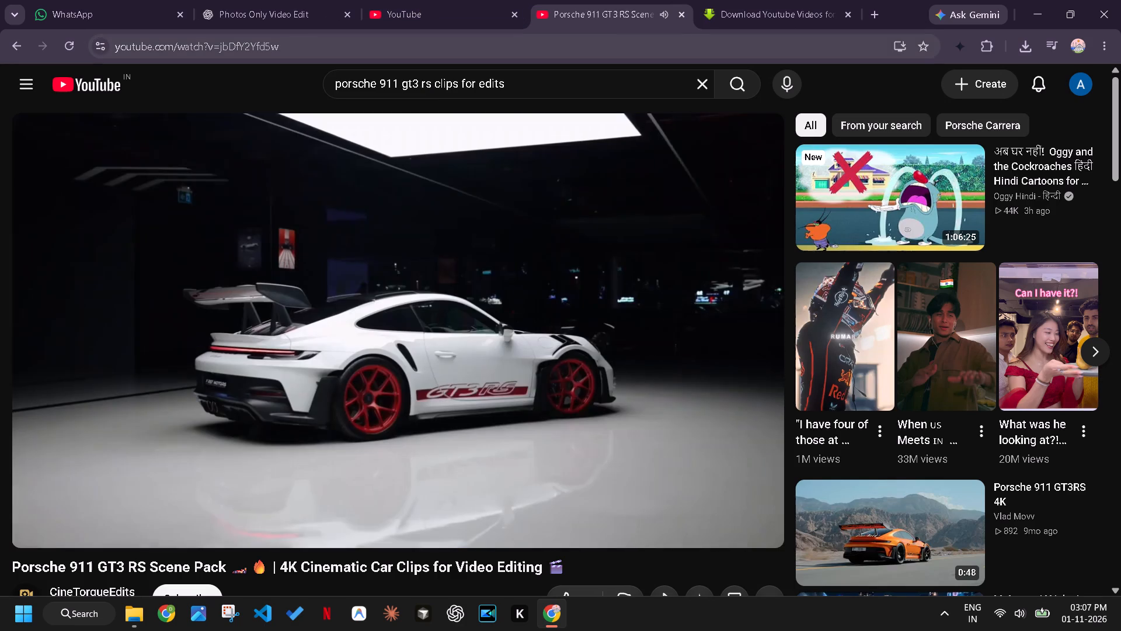
pyautogui.click(304, 44)
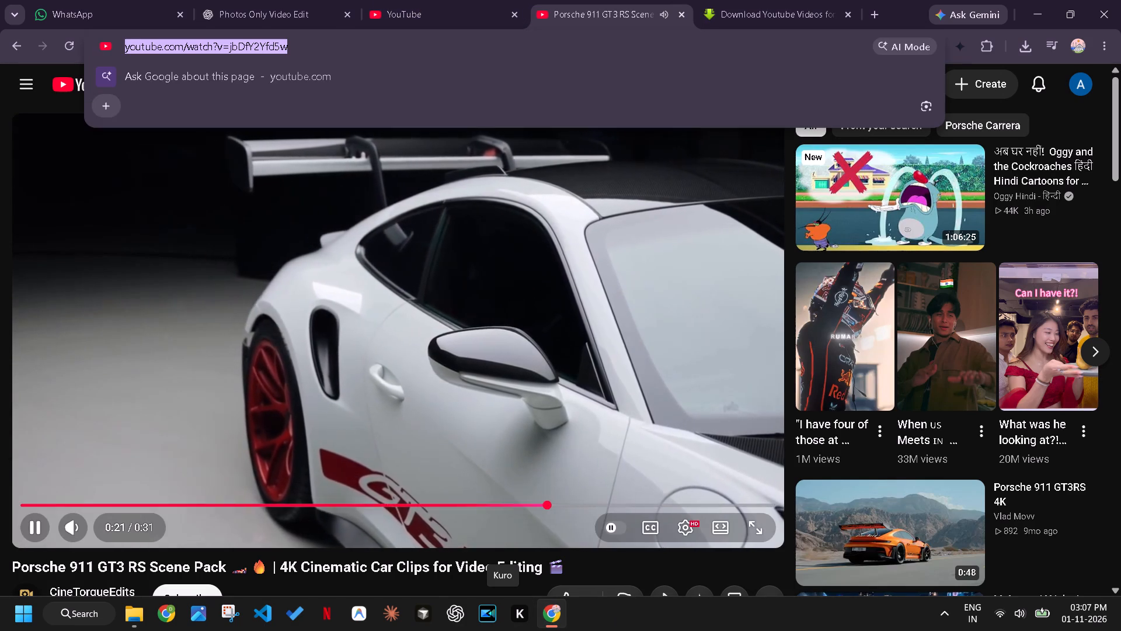
pyautogui.hotkey('ctrl', 'c')
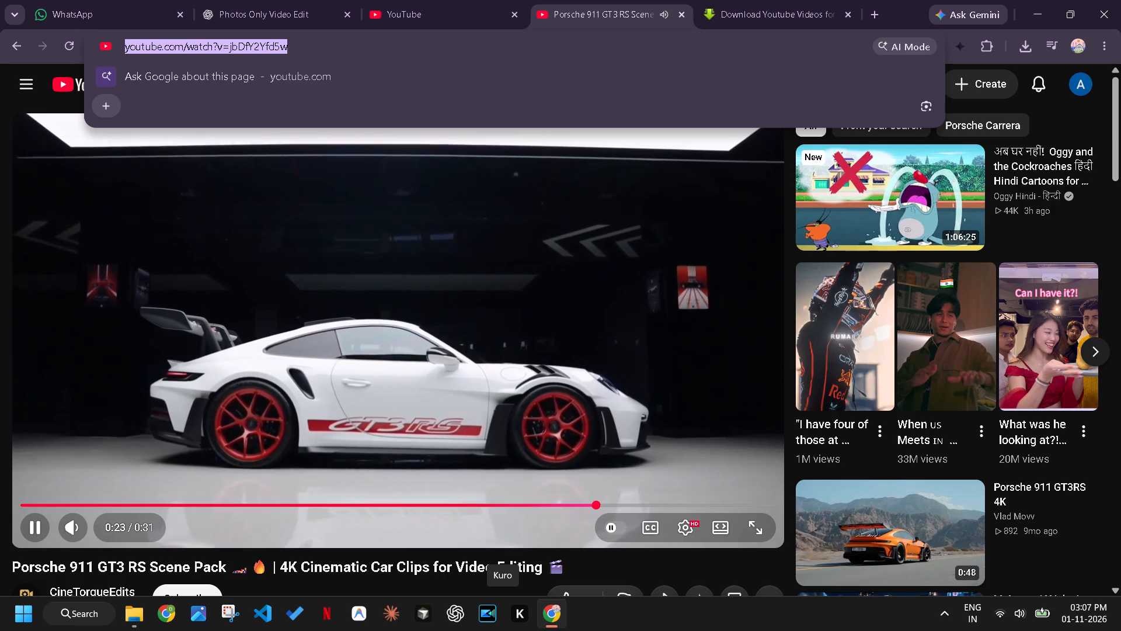
pyautogui.hotkey('ctrl', 'c')
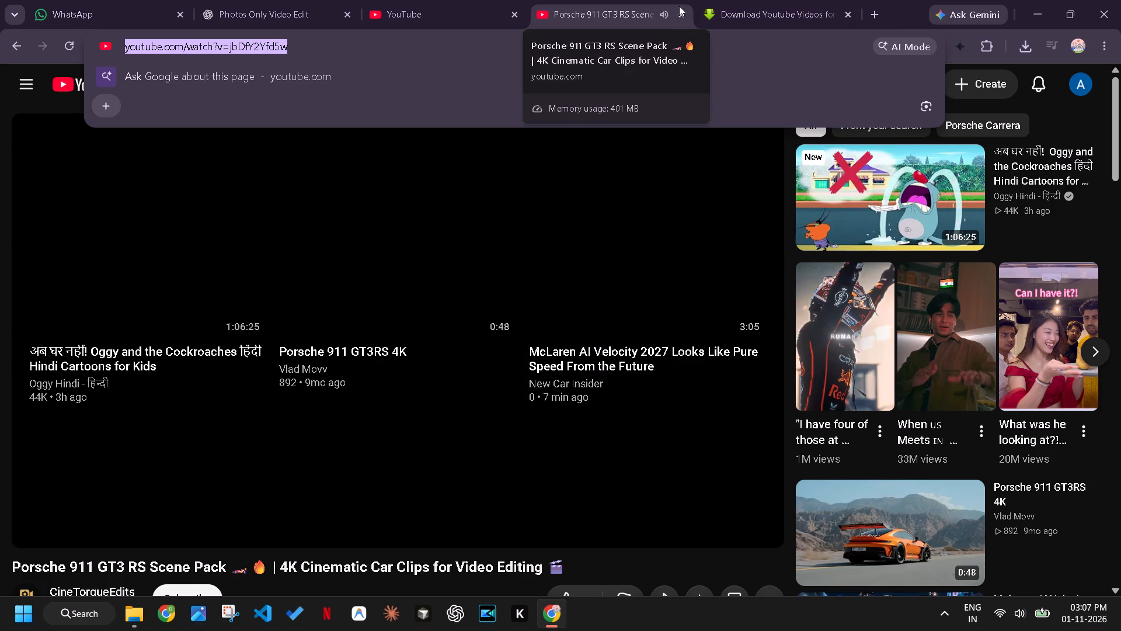
pyautogui.click(681, 13)
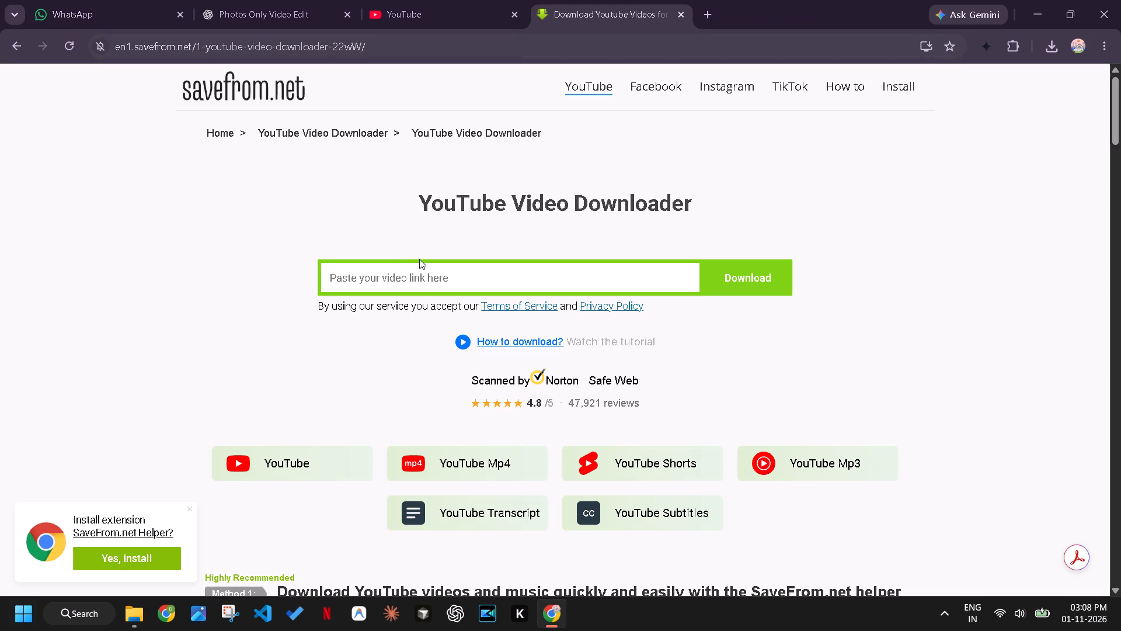
pyautogui.hotkey('ctrl', 'v')
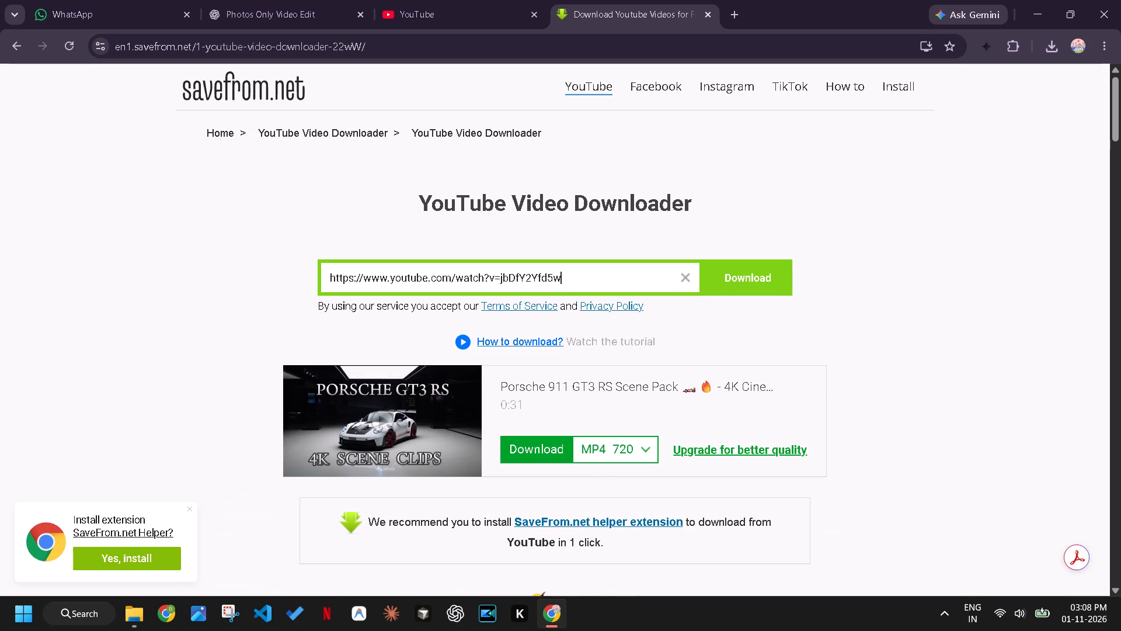
# Start the MP4 720 download of the Porsche 911 GT3 RS Scene Pack and close the pop-up tabs it opens.
pyautogui.click(537, 449)
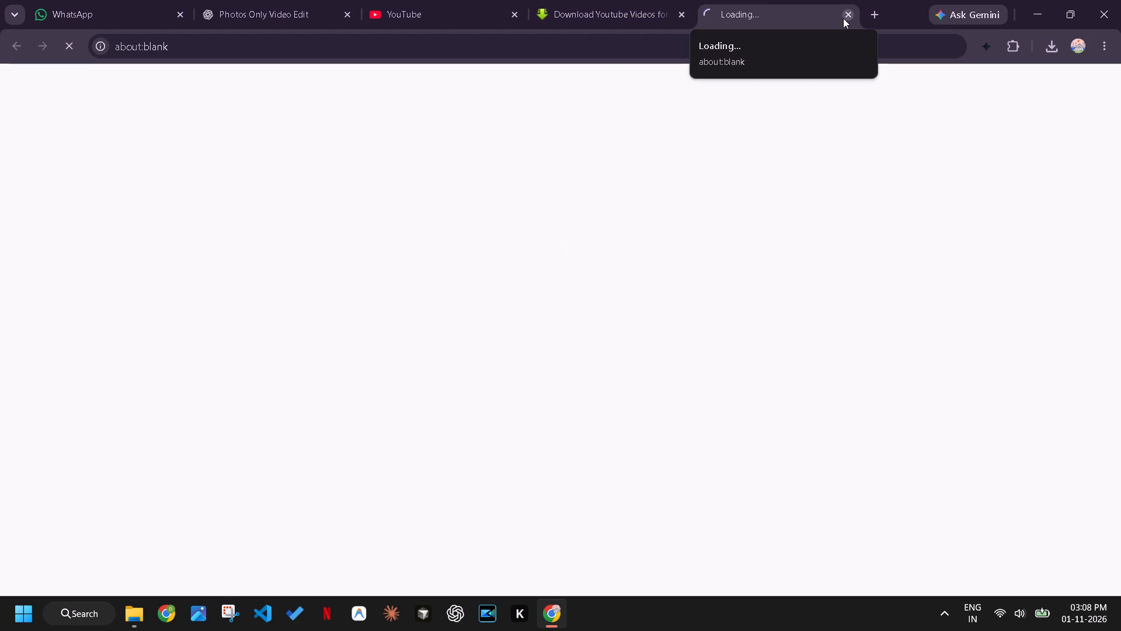
pyautogui.click(843, 18)
pyautogui.click(555, 449)
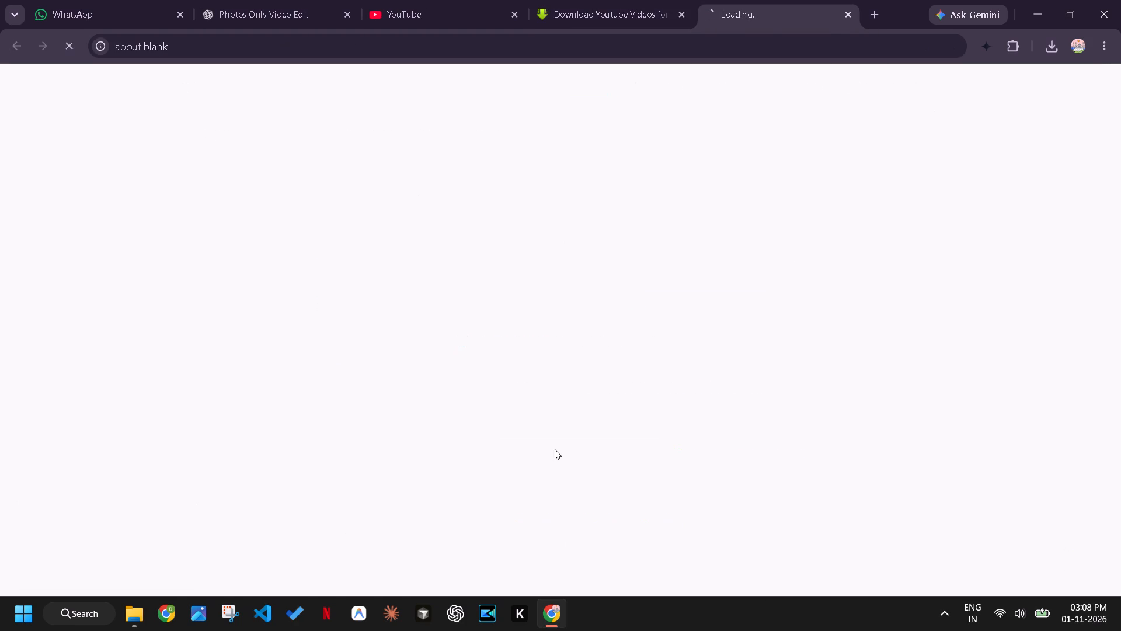
pyautogui.hotkey('ctrl', 'w')
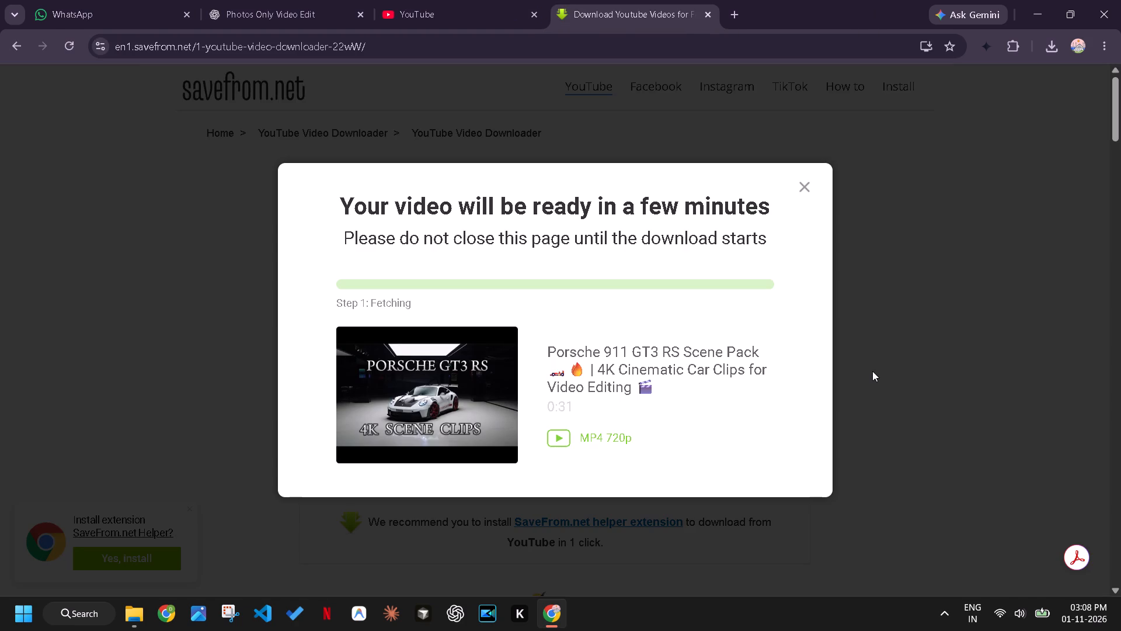
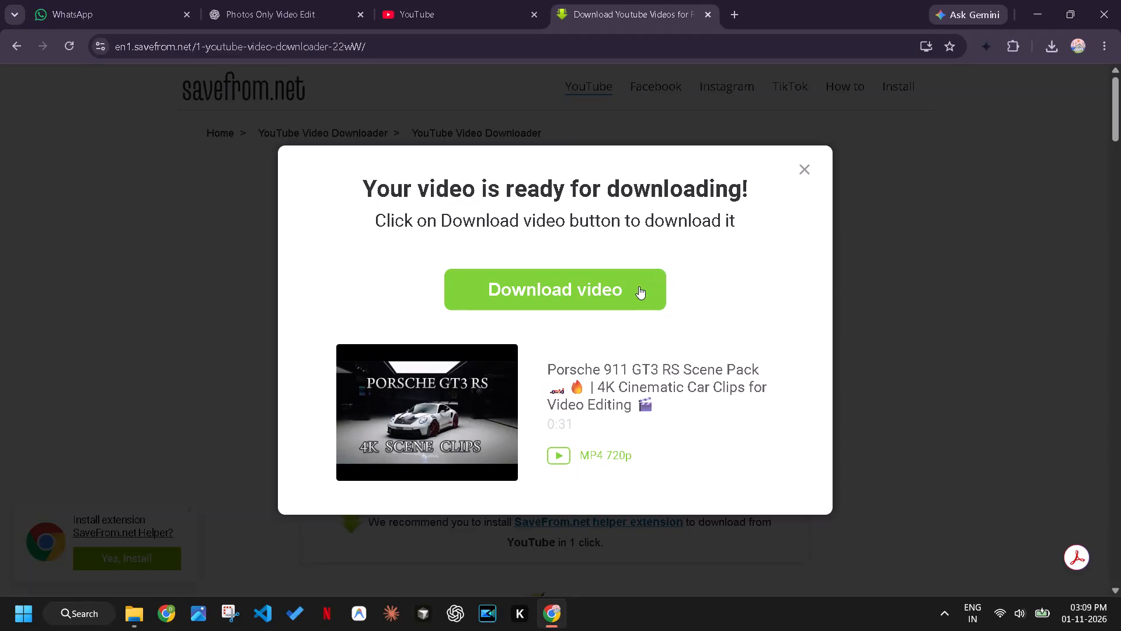
# Download the prepared MP4 720p video of the Porsche 911 GT3 RS Scene Pack and close the SaveFrom.net tab.
pyautogui.click(634, 289)
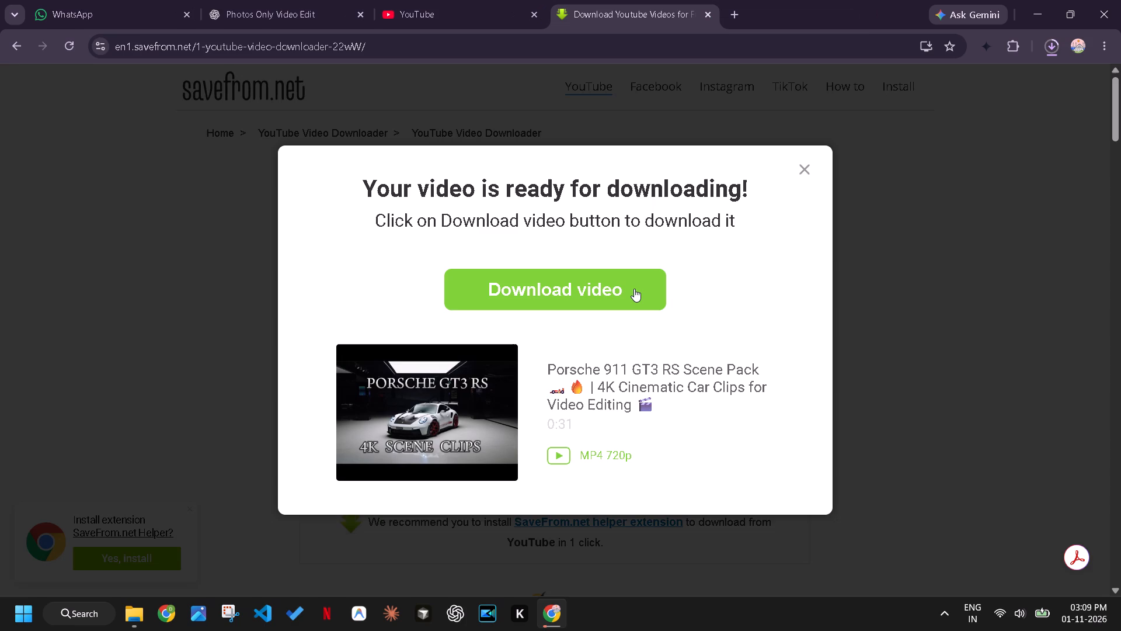
pyautogui.click(711, 13)
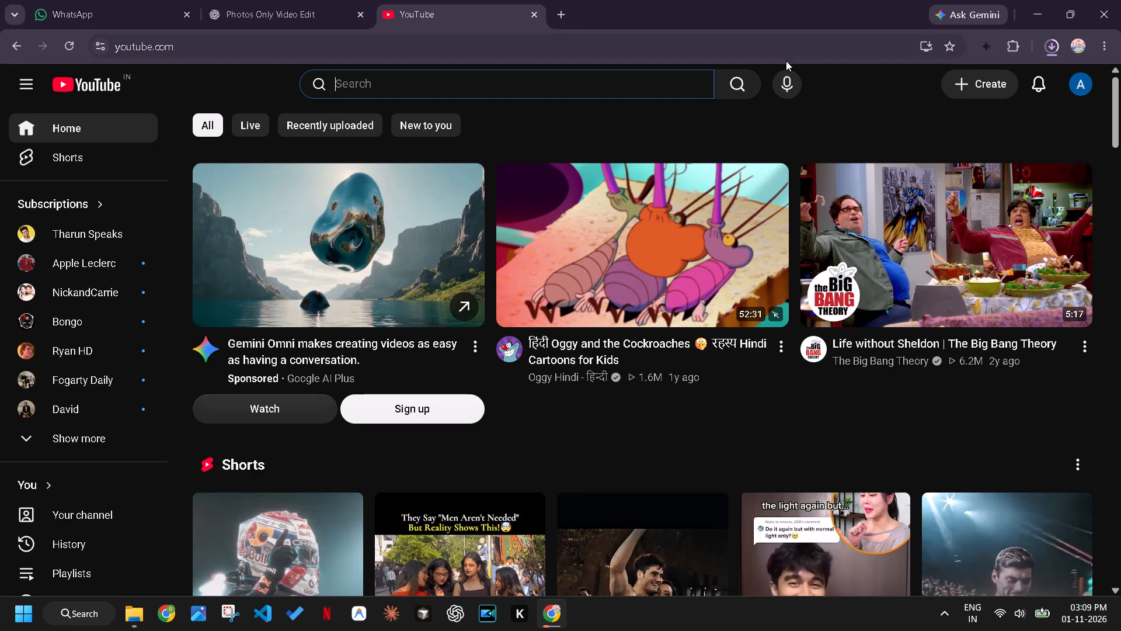
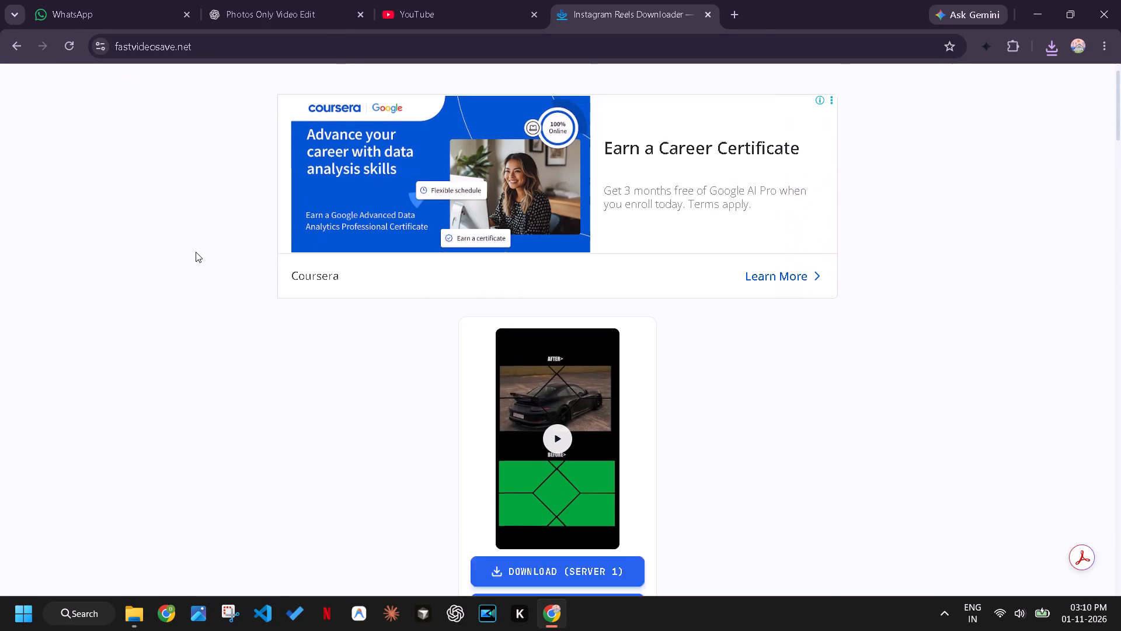
# Download the Instagram reel with the before-and-after green-screen Porsche template from Server 1, dismiss the ad and close the downloader page.
pyautogui.scroll(-1, 196, 252)
pyautogui.click(548, 456)
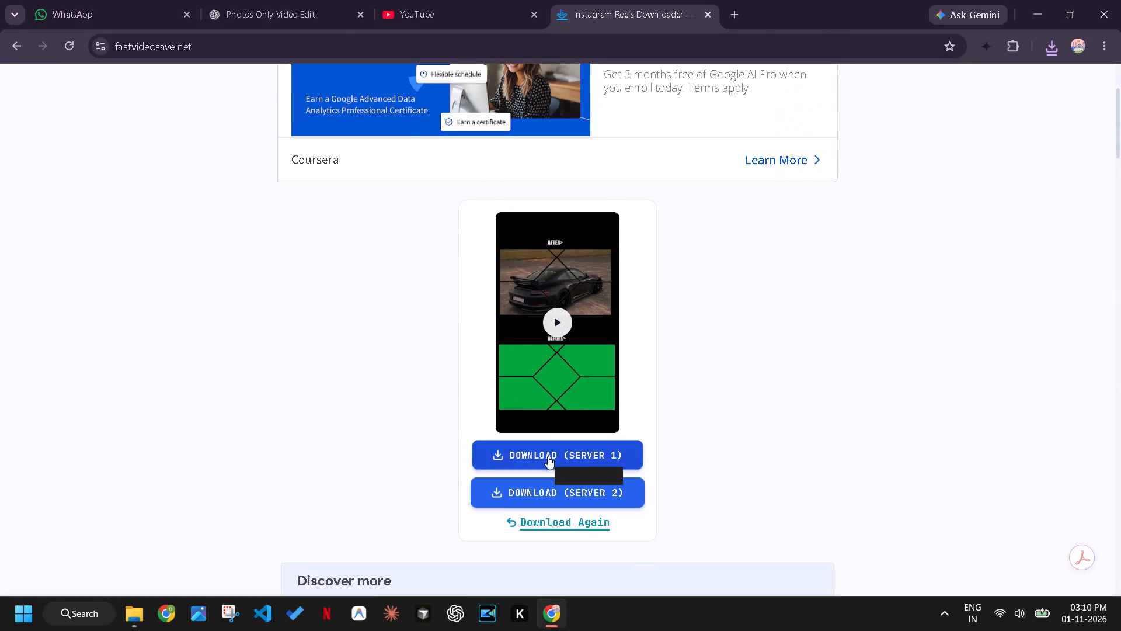
pyautogui.click(976, 143)
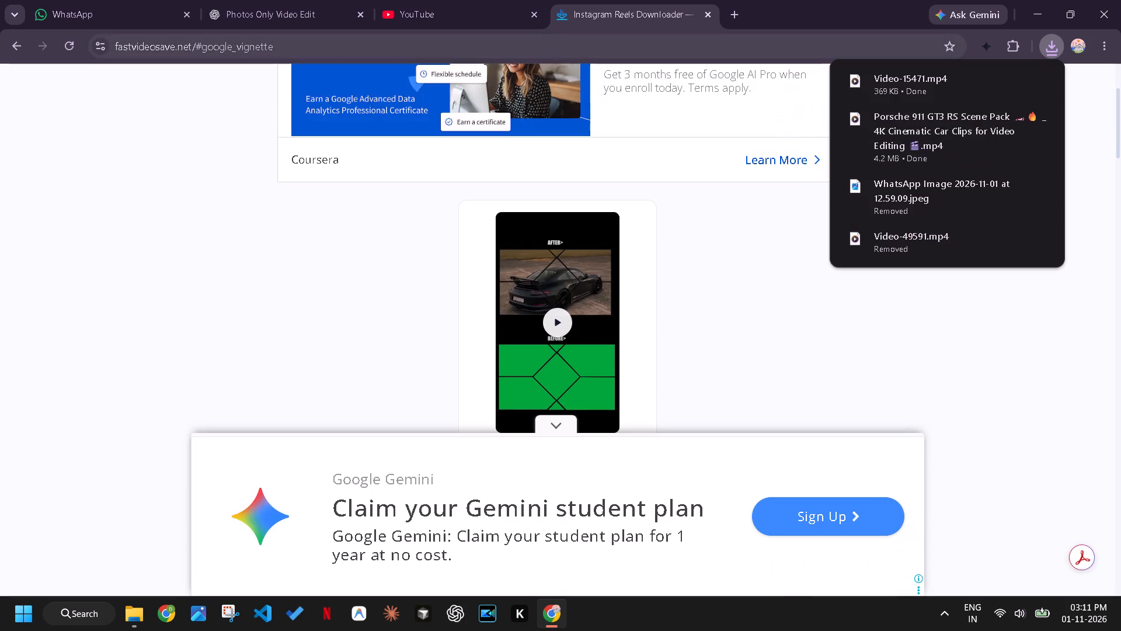
pyautogui.click(706, 15)
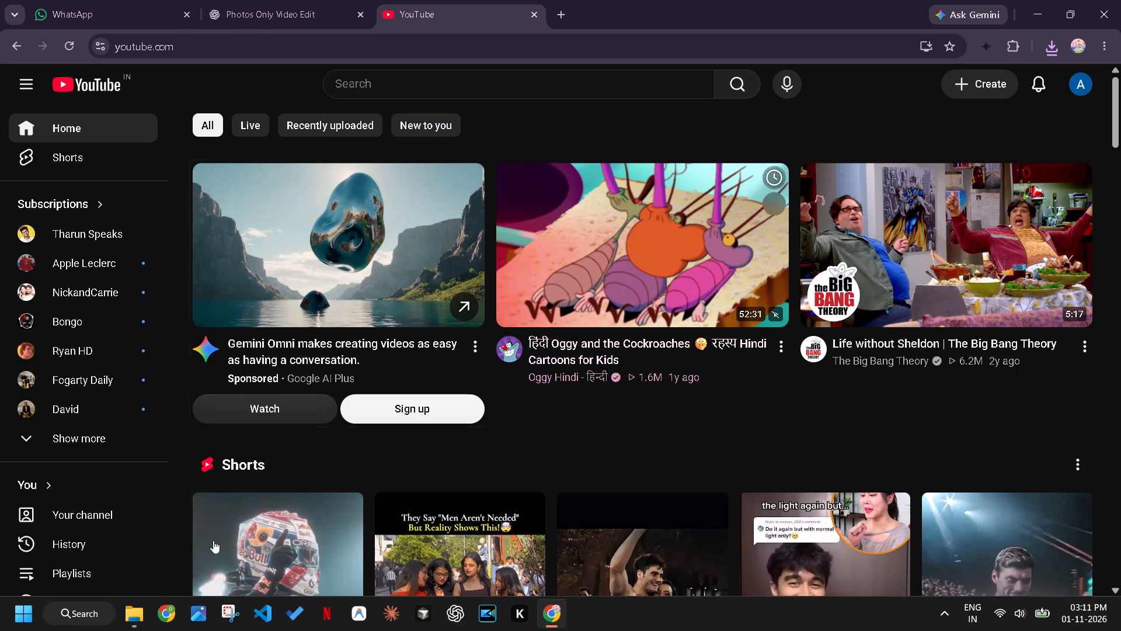
# Search Windows for "clipchamp" and launch the Clipchamp video editor.
pyautogui.click(78, 625)
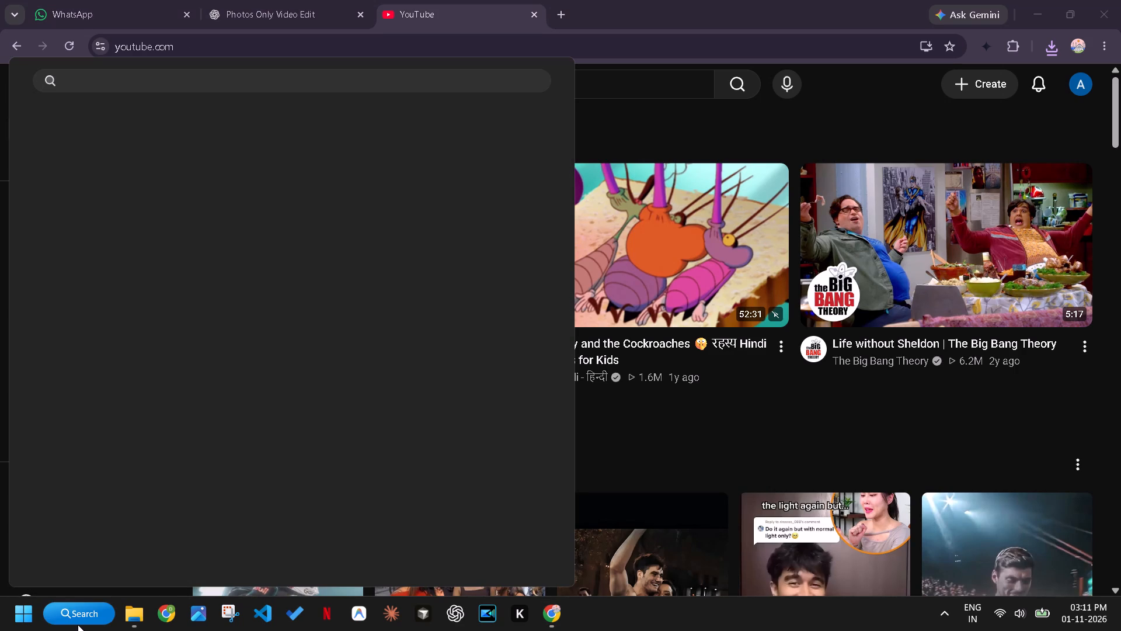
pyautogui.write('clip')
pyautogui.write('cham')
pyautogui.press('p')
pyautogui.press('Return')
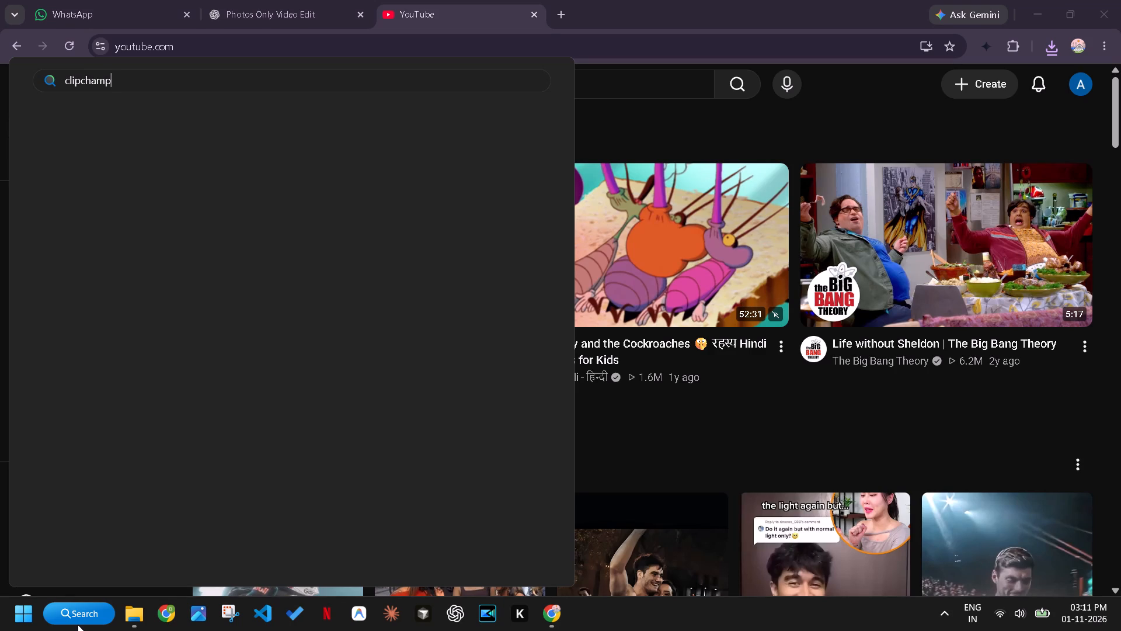
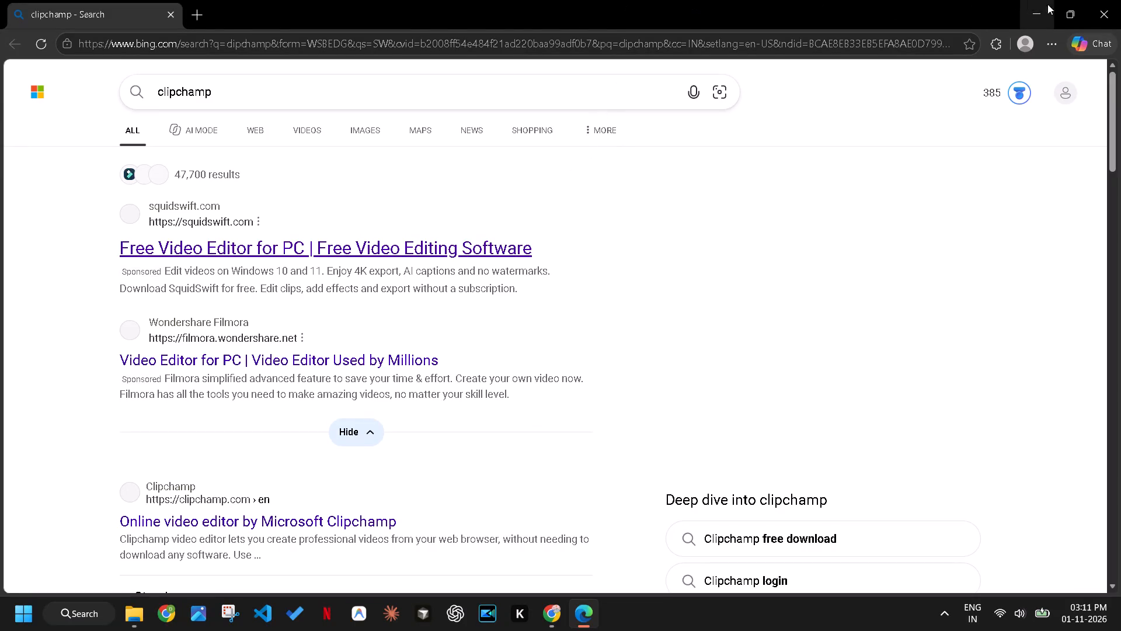
# Close the browser window with the Bing results for clipchamp and launch the Microsoft Clipchamp desktop app.
pyautogui.click(1106, 18)
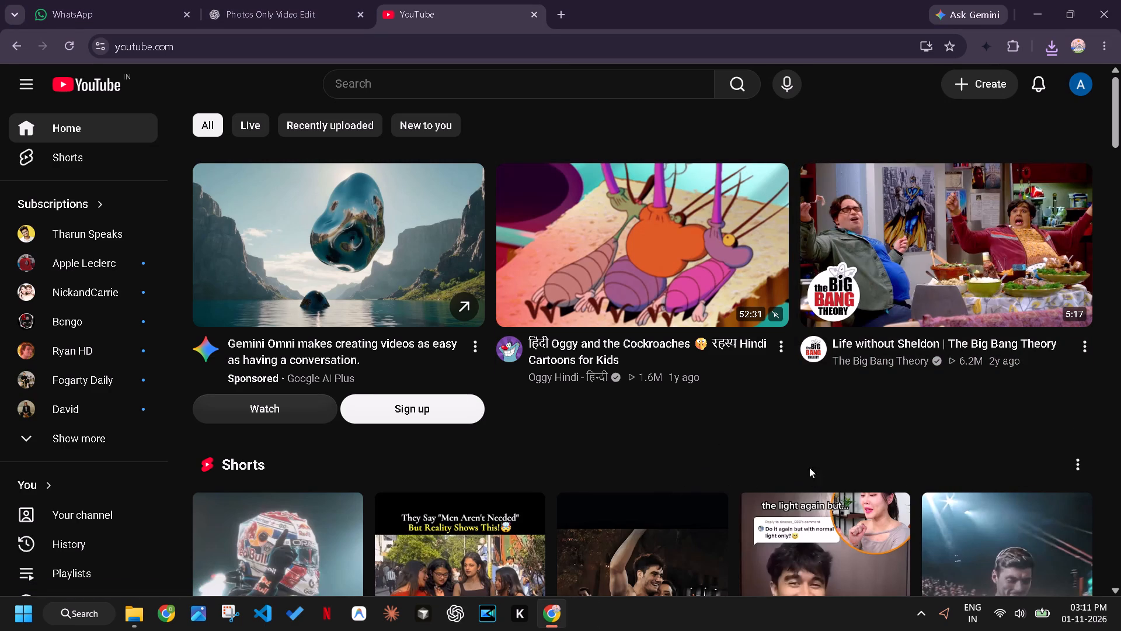
pyautogui.click(89, 609)
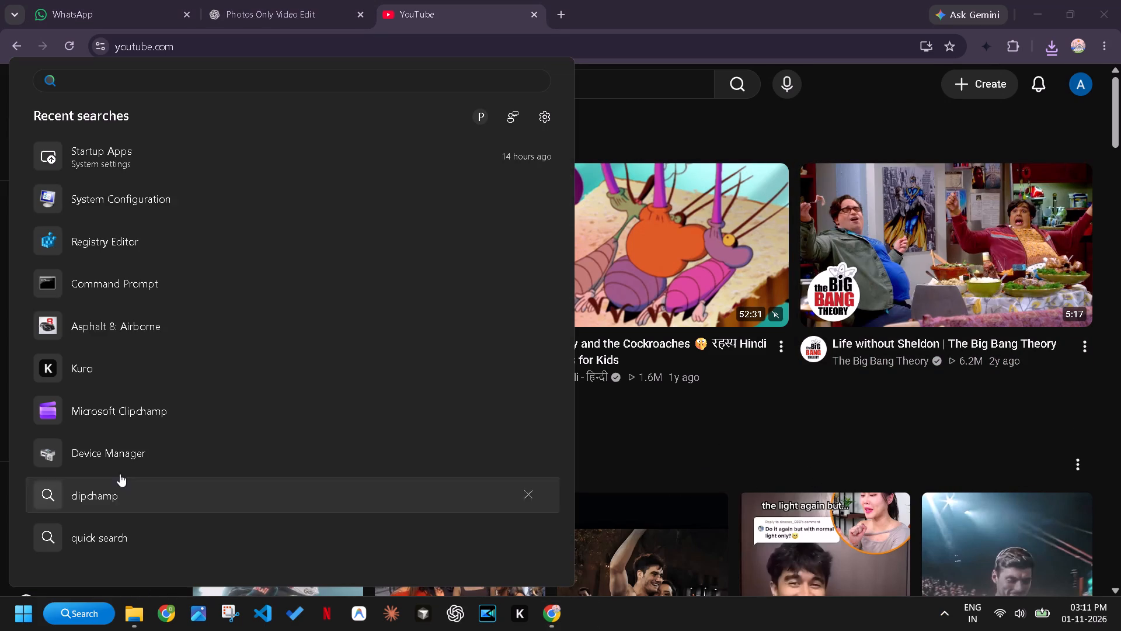
pyautogui.click(152, 406)
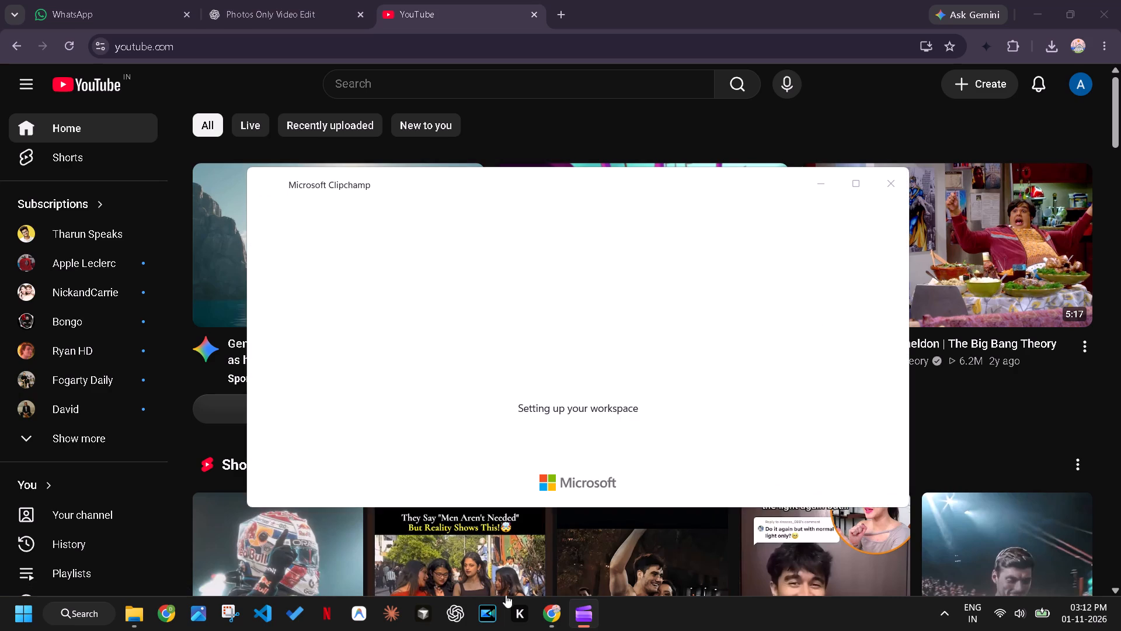
# Open the Kuro app while Clipchamp is loading.
pyautogui.click(518, 615)
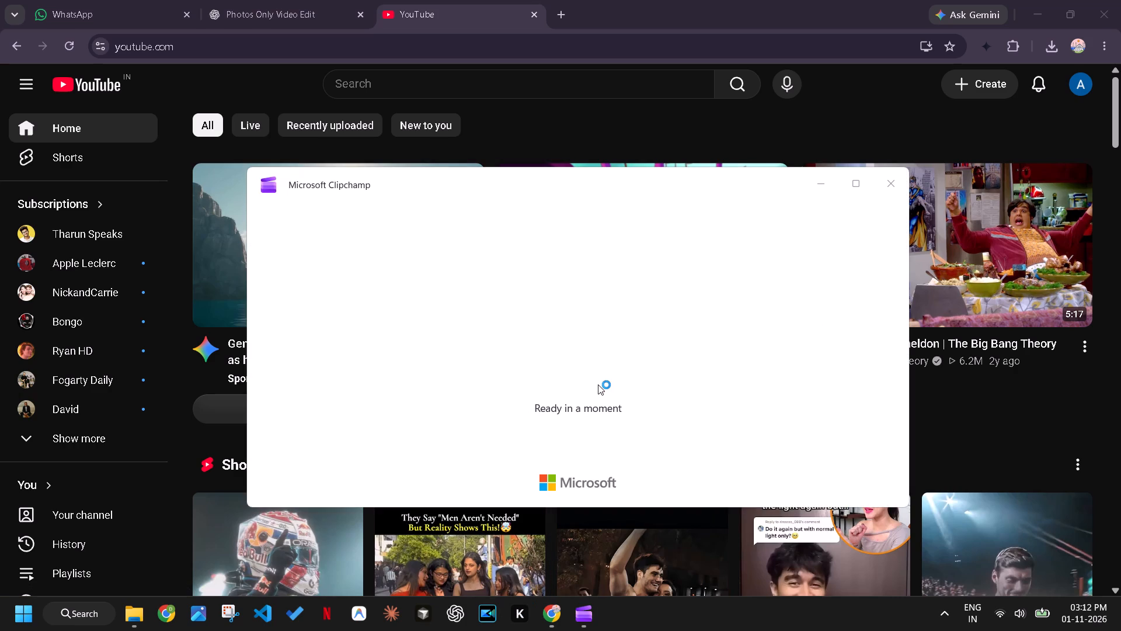
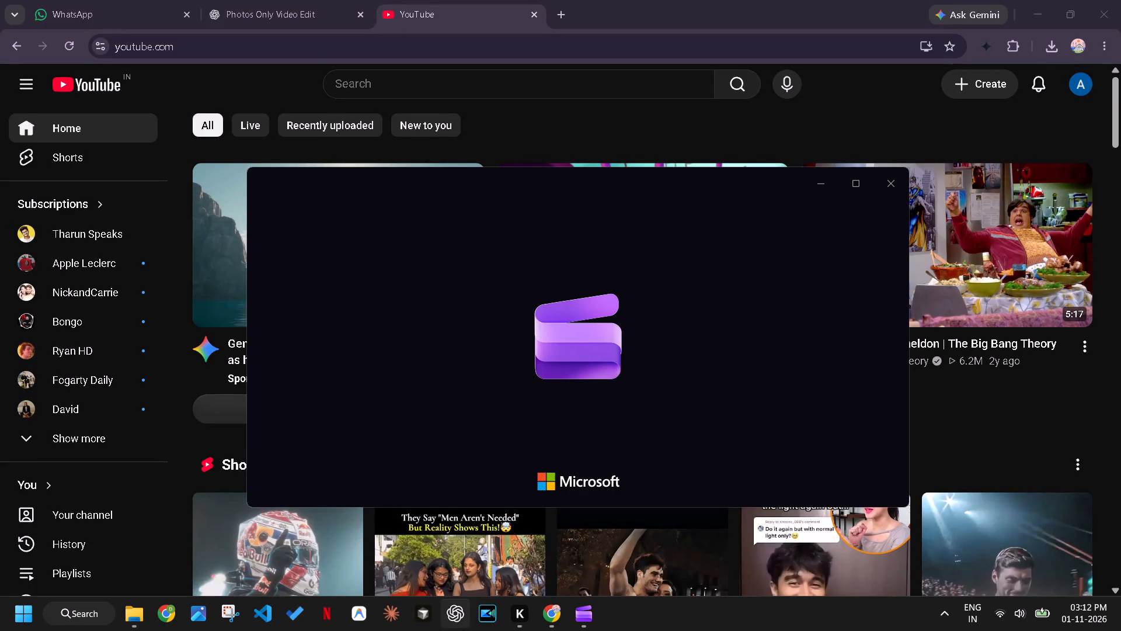
# Switch to the Kuro app that is already running.
pyautogui.click(516, 615)
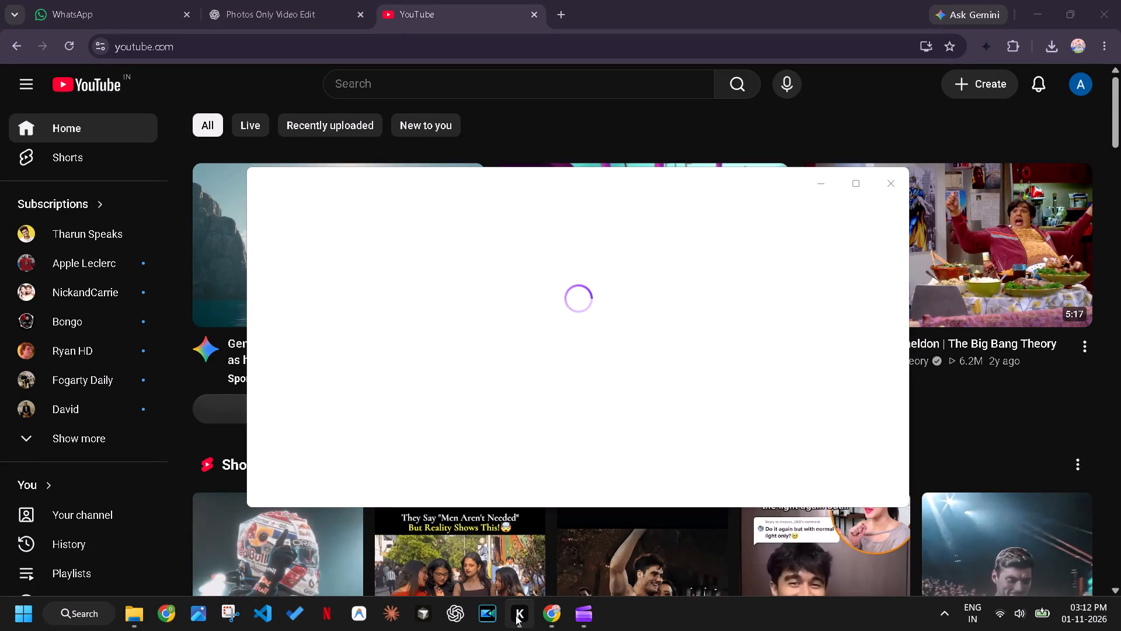
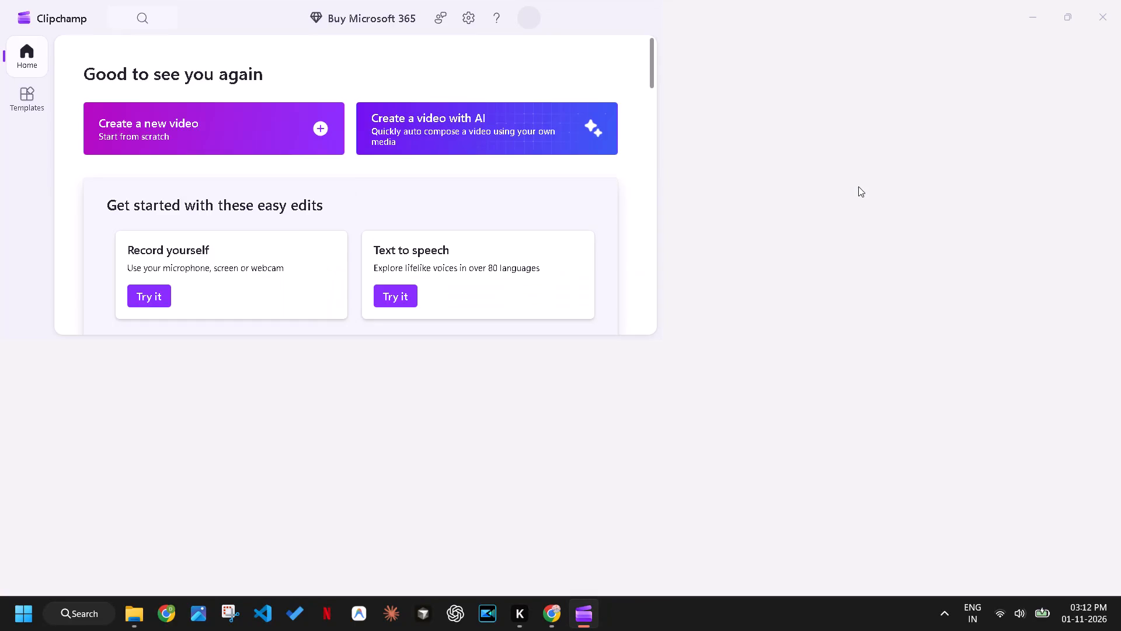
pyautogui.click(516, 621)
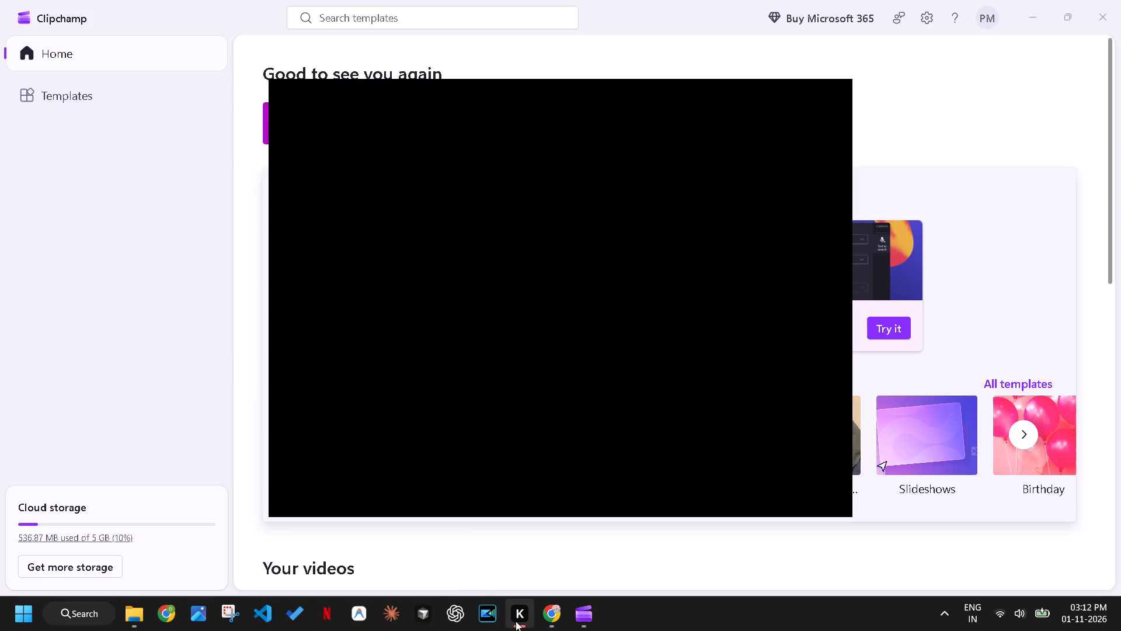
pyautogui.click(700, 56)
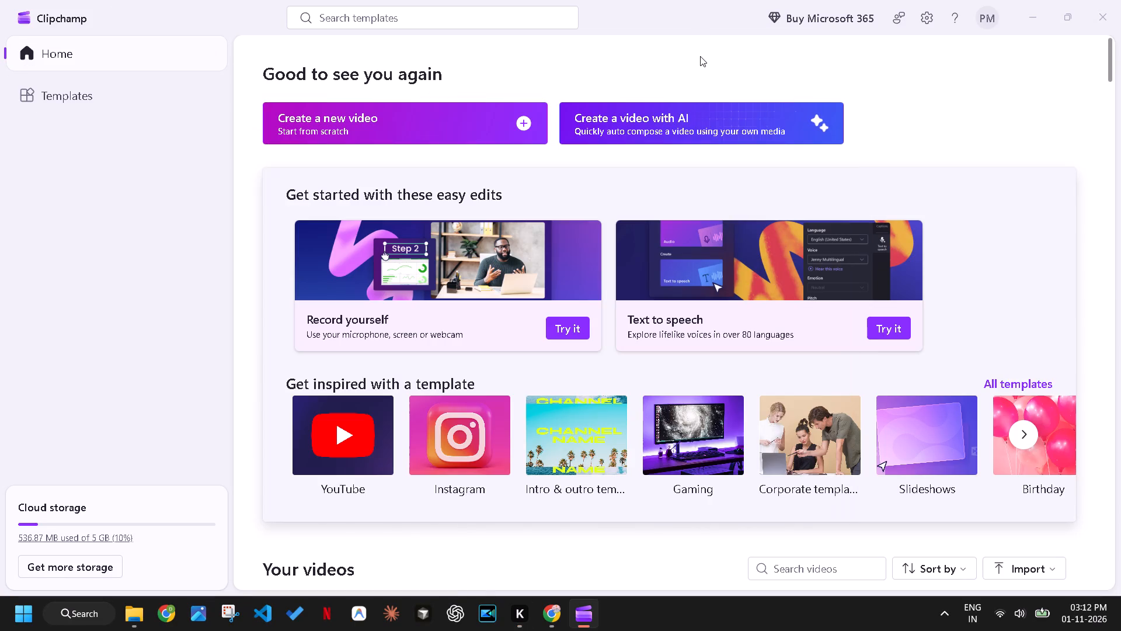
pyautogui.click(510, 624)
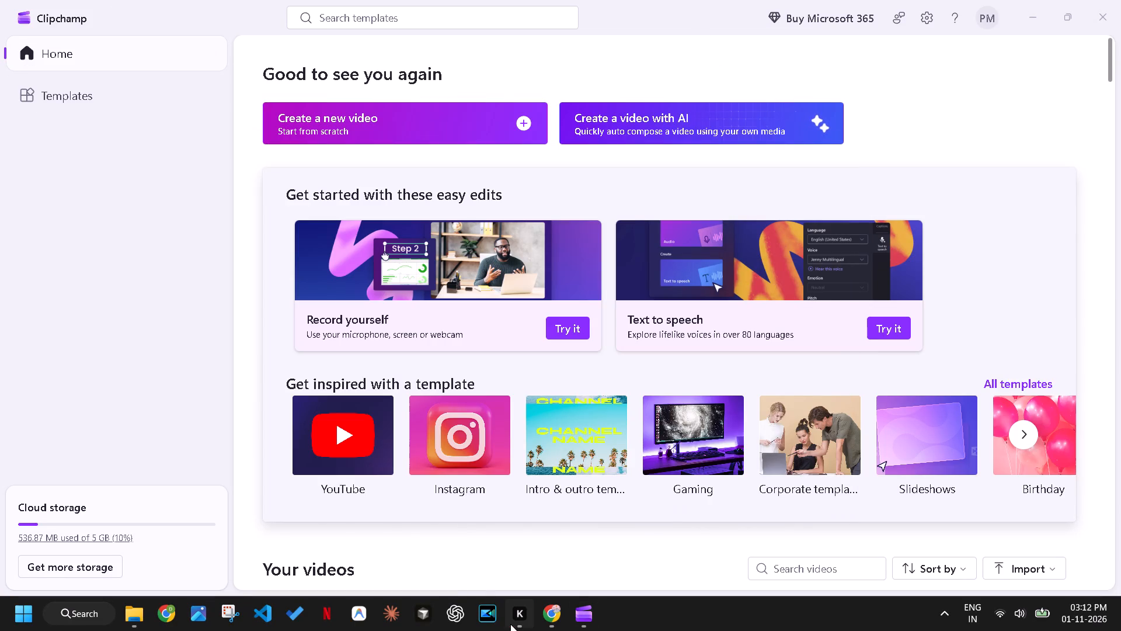
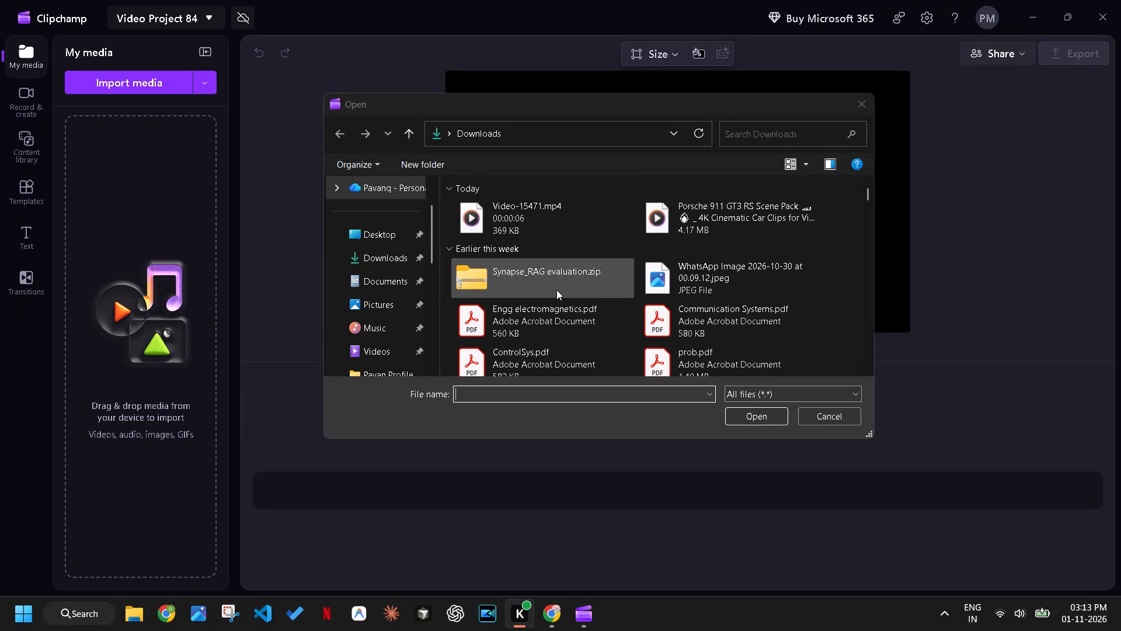
# Import Video-15471.mp4 and the Porsche 911 GT3 RS Scene Pack video from Downloads into the project.
pyautogui.click(496, 214)
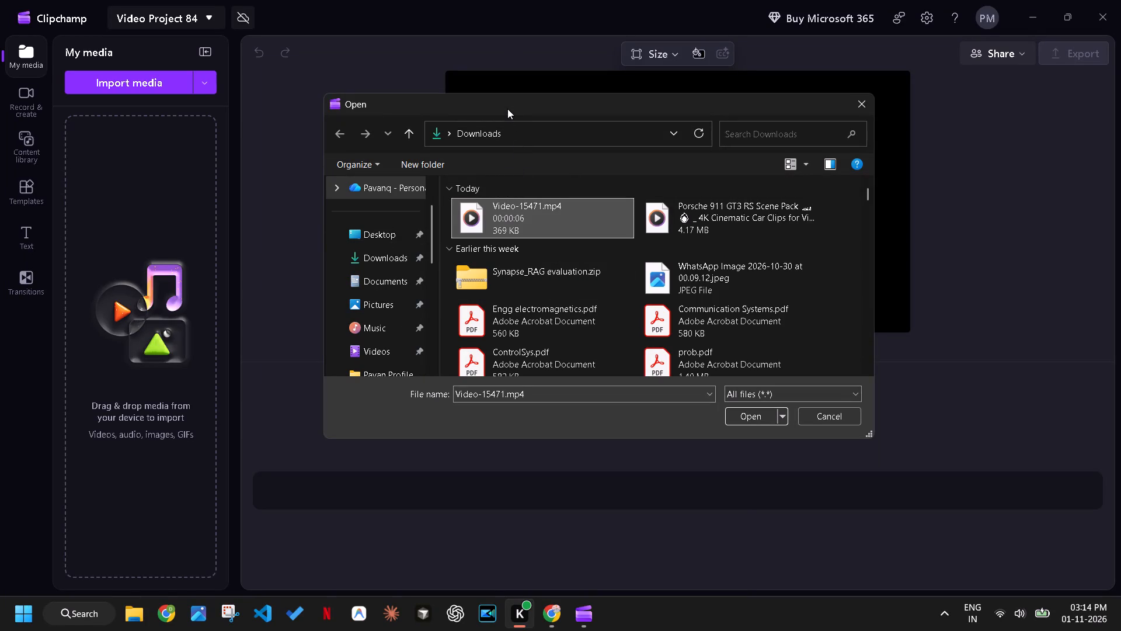
pyautogui.hotkey('shift', 'Right')
pyautogui.press('Return')
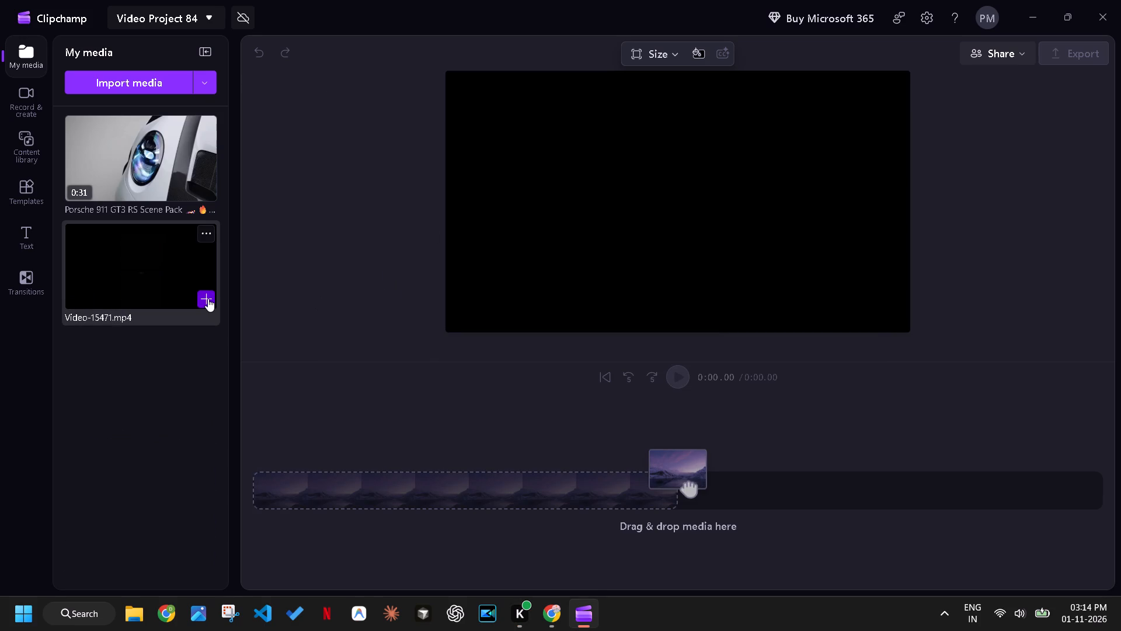
# Add Video-15471.mp4 to the timeline and play its opening from the start.
pyautogui.click(207, 299)
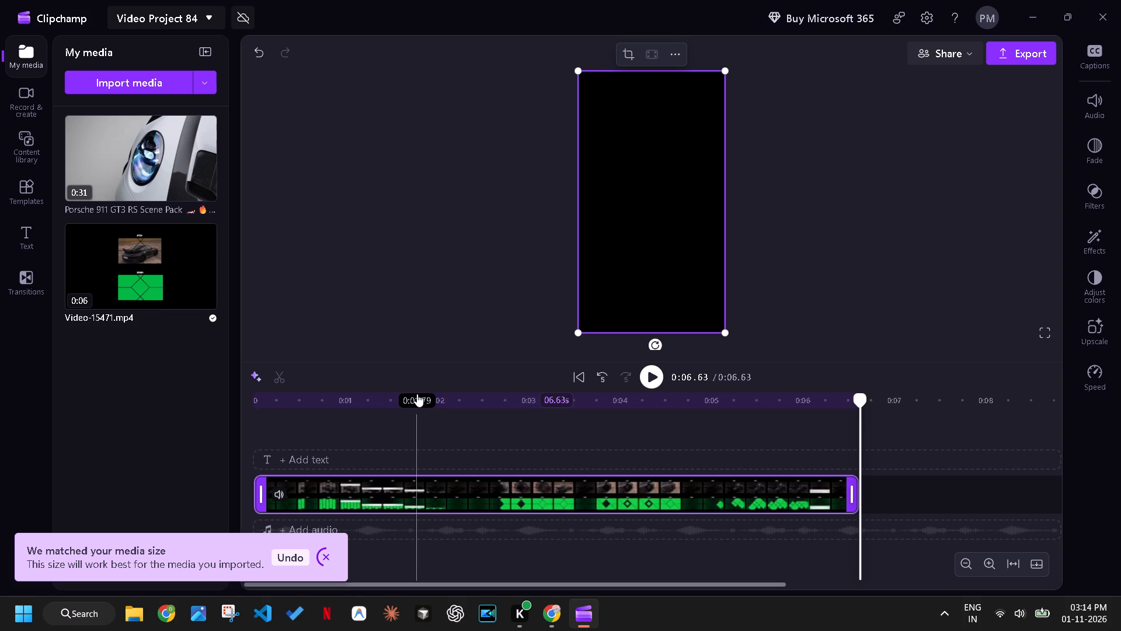
pyautogui.click(250, 434)
pyautogui.press('space')
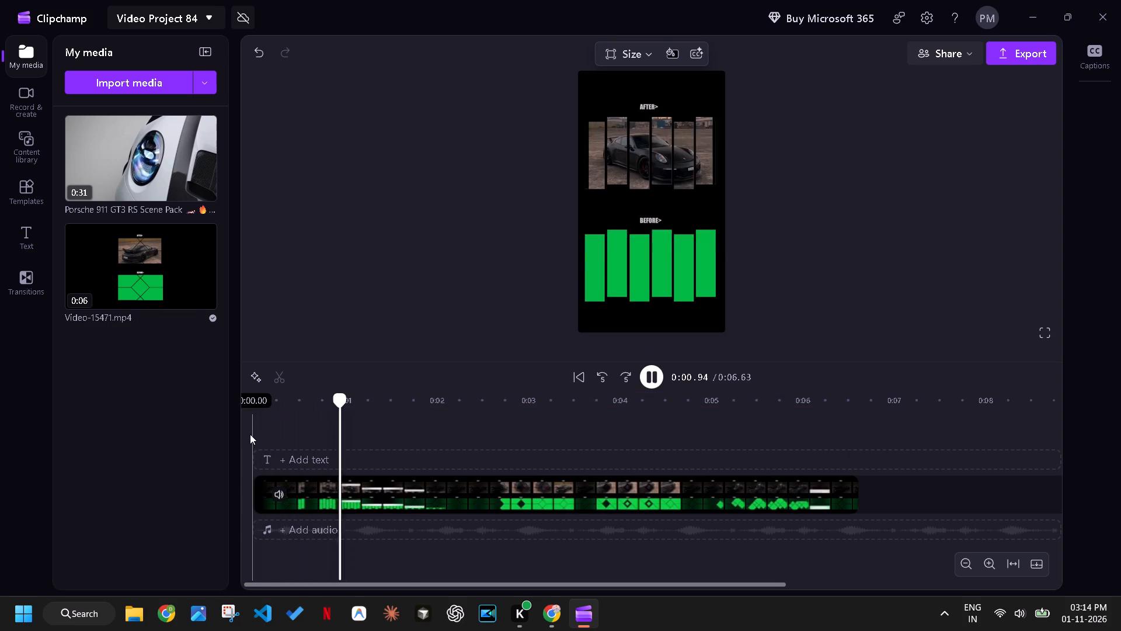
pyautogui.press('space')
pyautogui.click(253, 428)
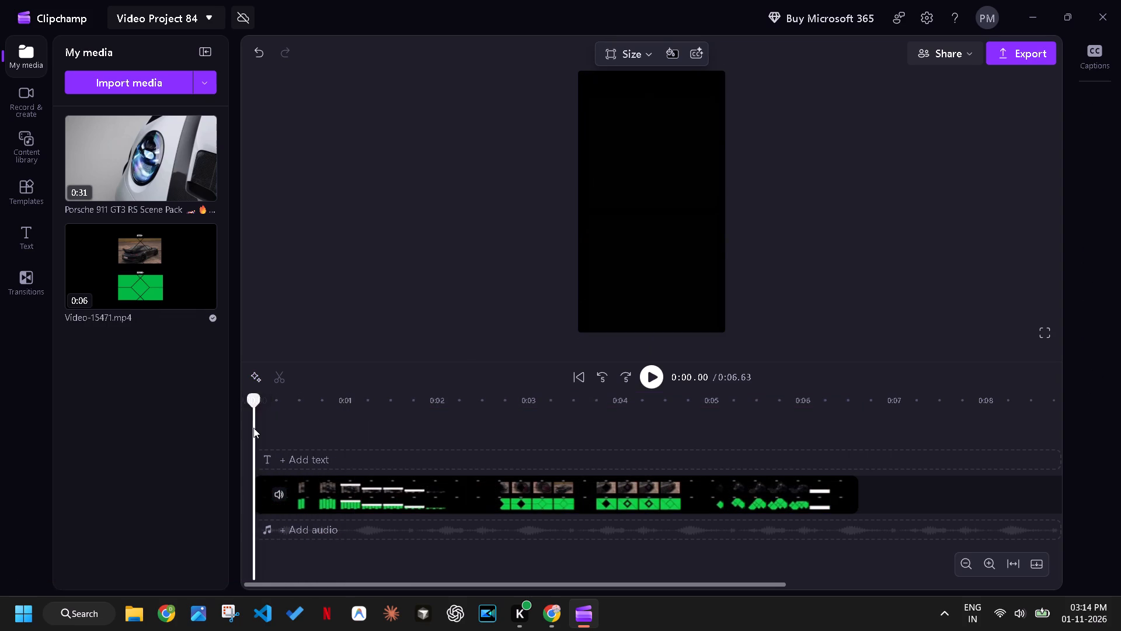
pyautogui.press('space')
pyautogui.press('space')
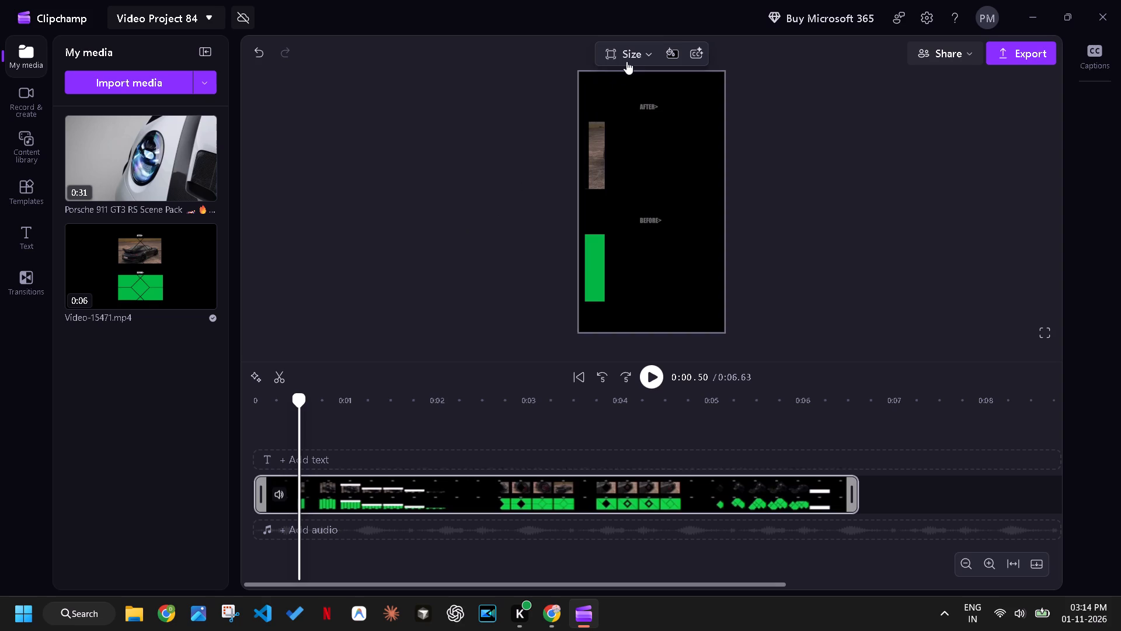
# Crop the Video-15471.mp4 clip to the green panel area below the BEFORE label.
pyautogui.click(650, 115)
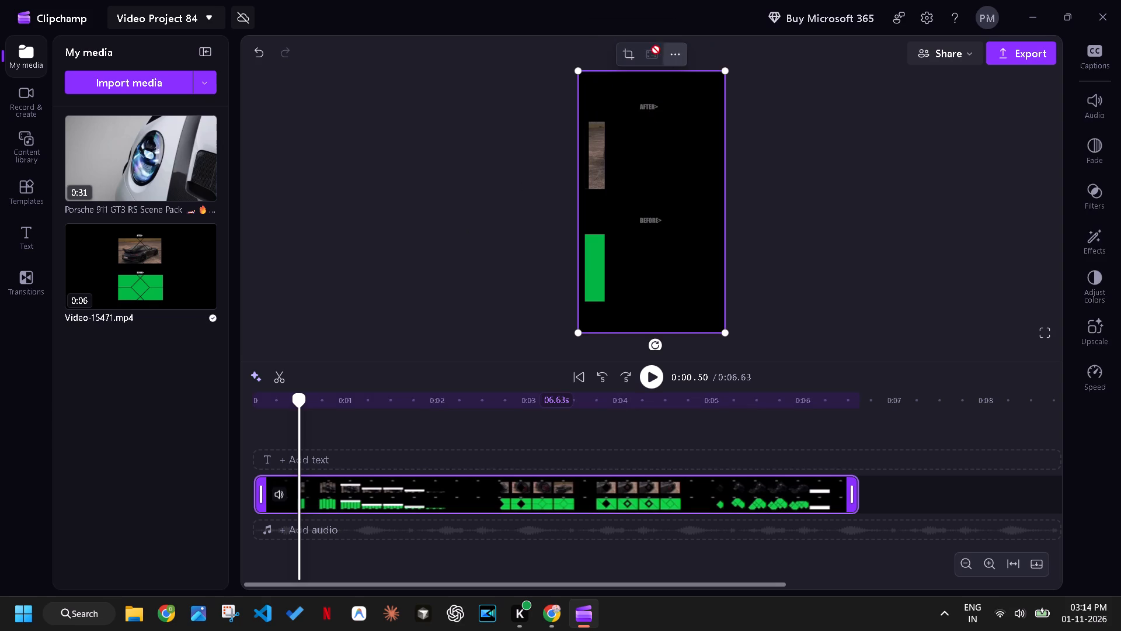
pyautogui.click(634, 58)
pyautogui.moveTo(649, 71); pyautogui.dragTo(649, 103)
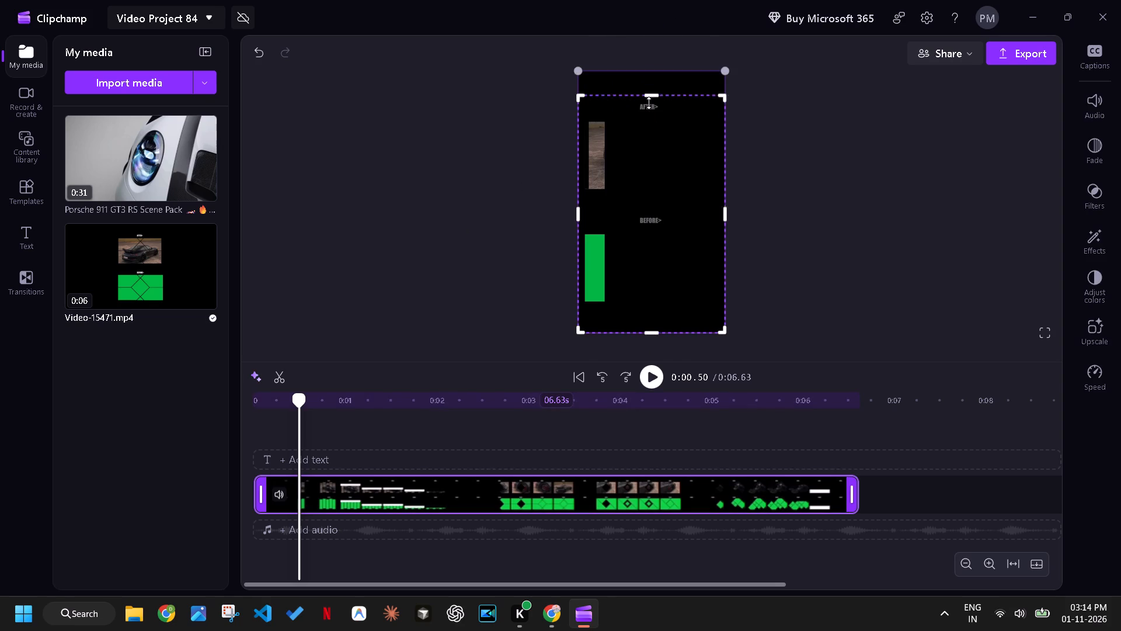
pyautogui.moveTo(649, 103); pyautogui.dragTo(664, 252)
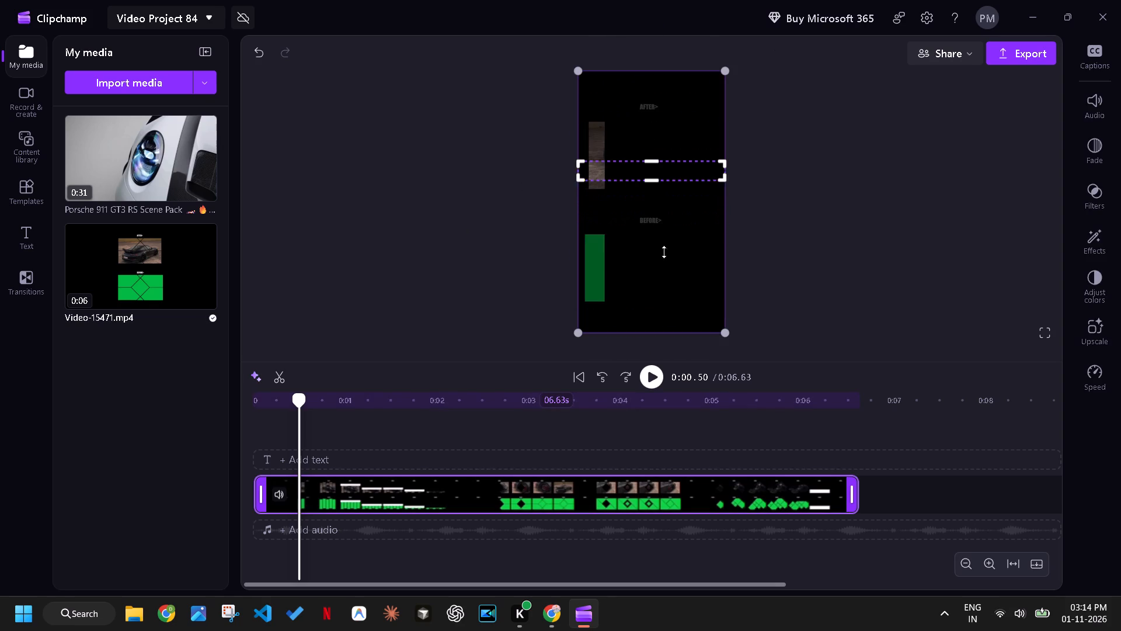
pyautogui.moveTo(664, 252); pyautogui.dragTo(664, 346)
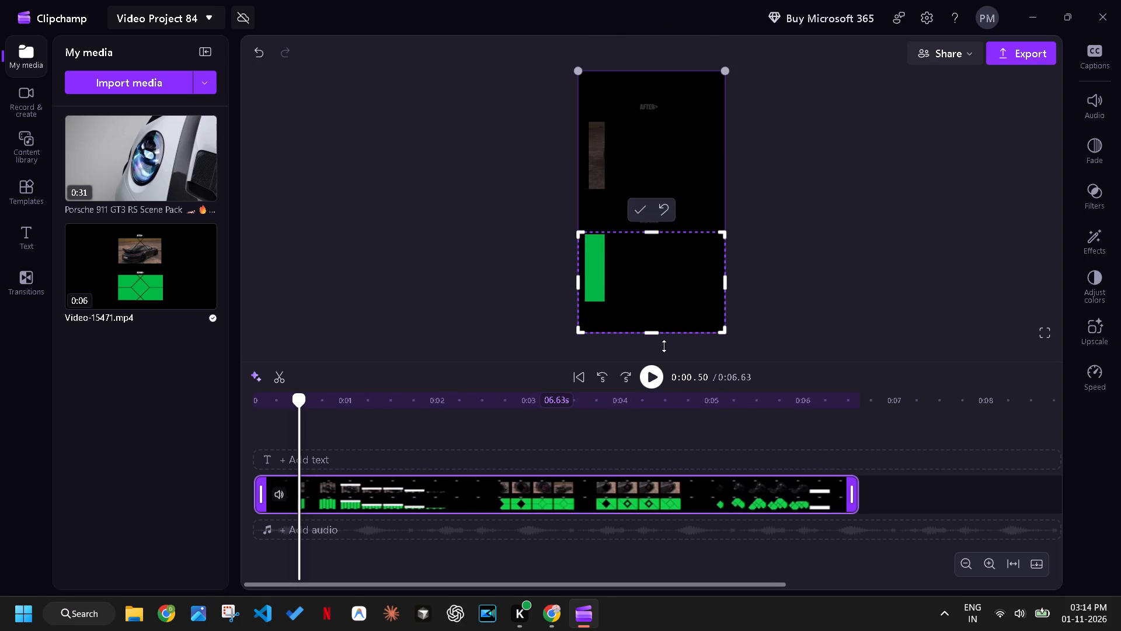
pyautogui.moveTo(649, 232); pyautogui.dragTo(649, 224)
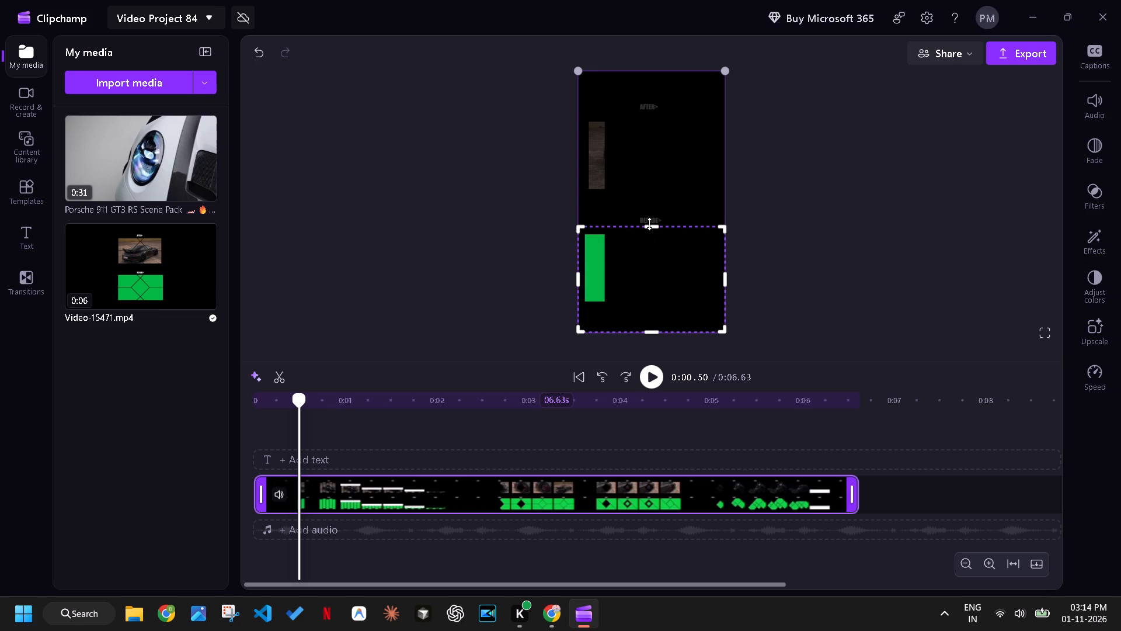
pyautogui.moveTo(649, 224); pyautogui.dragTo(651, 224)
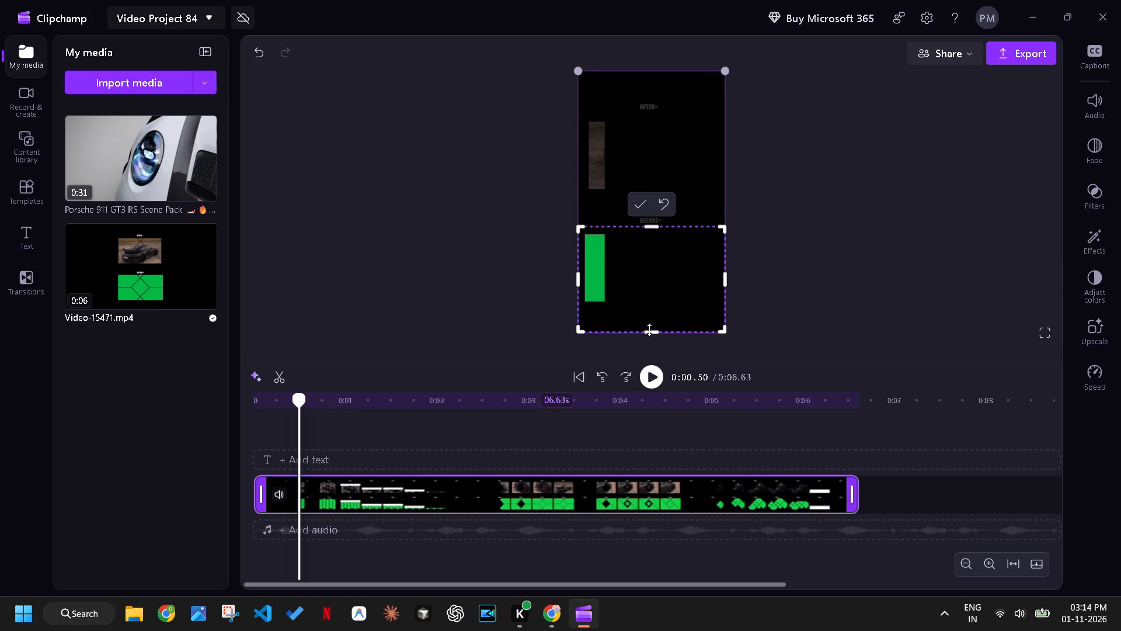
pyautogui.moveTo(650, 331); pyautogui.dragTo(652, 307)
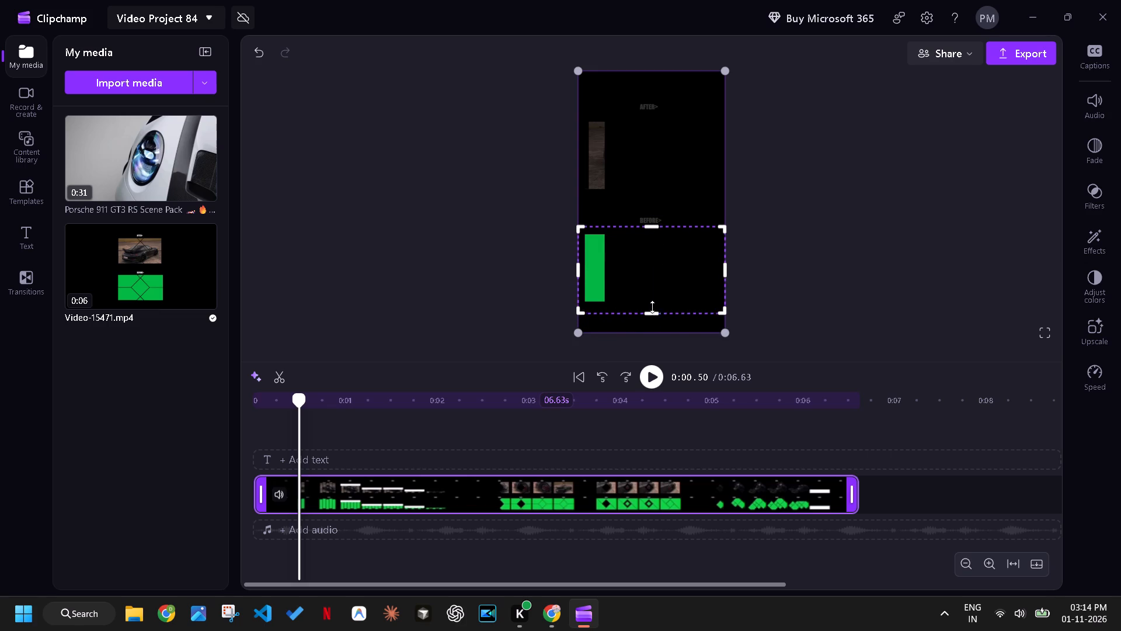
pyautogui.moveTo(652, 307); pyautogui.dragTo(654, 303)
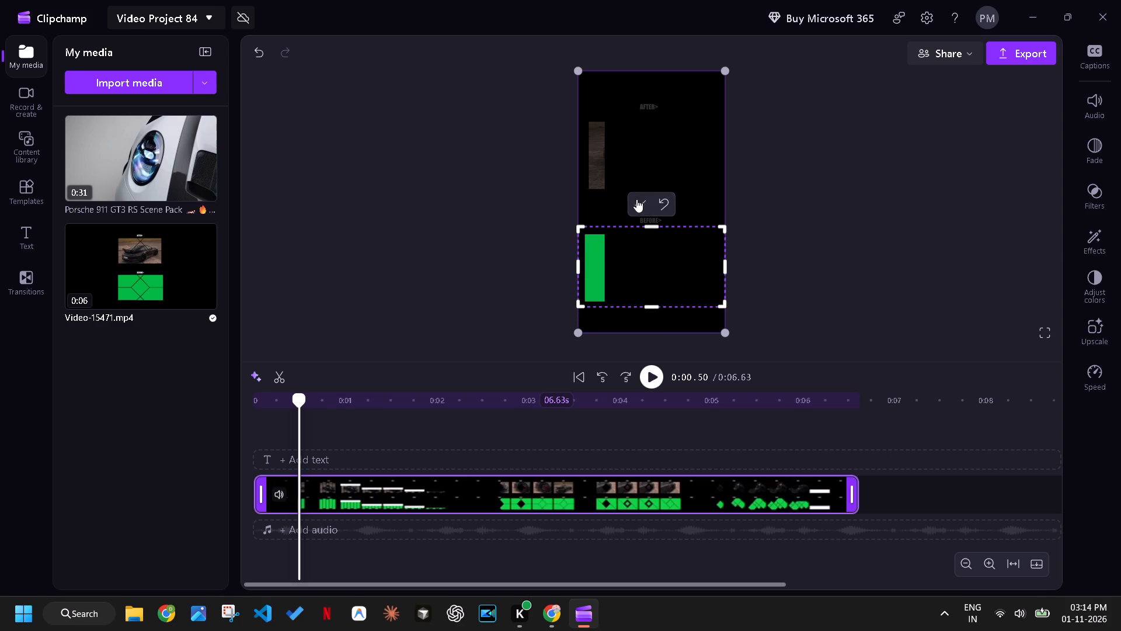
pyautogui.click(636, 204)
pyautogui.click(650, 202)
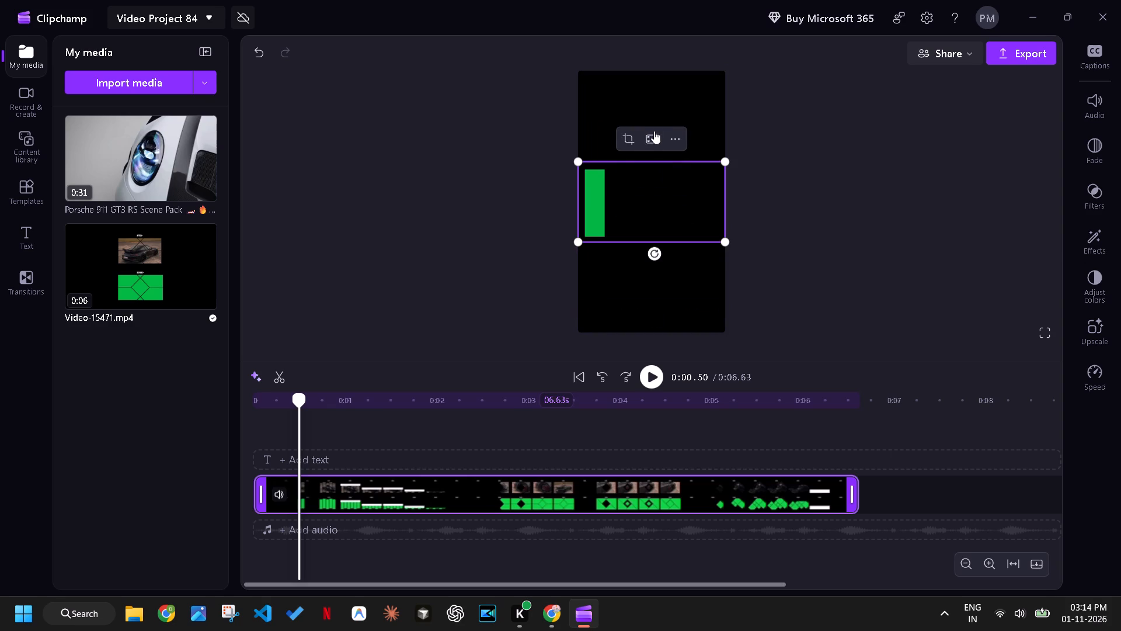
# Set the project's aspect ratio to Wide 16:9.
pyautogui.click(742, 138)
pyautogui.click(640, 52)
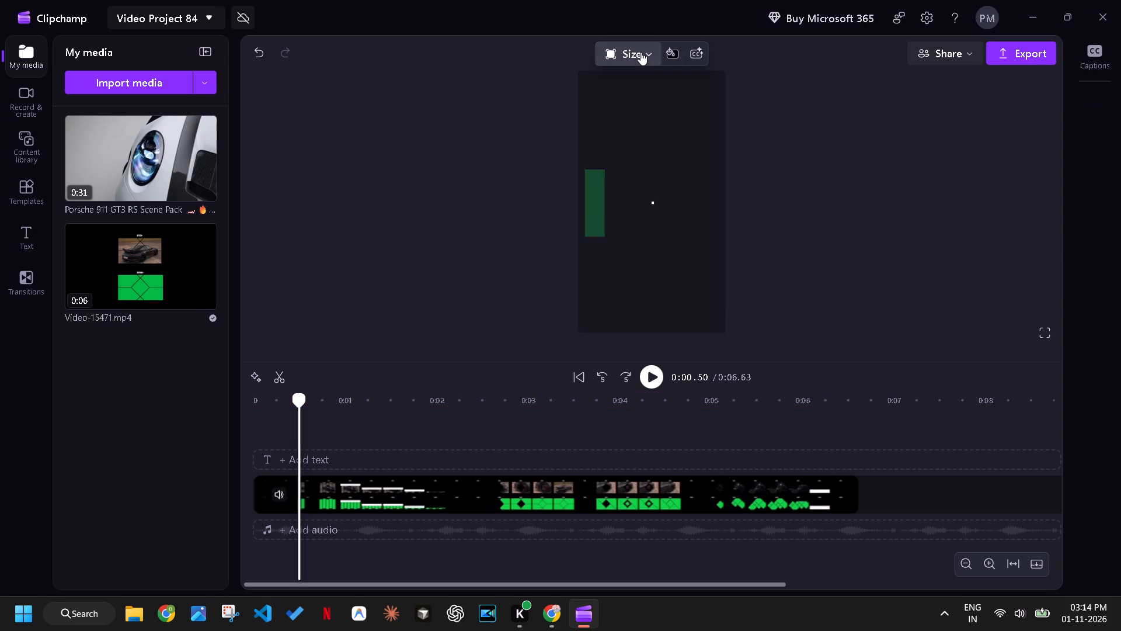
pyautogui.click(664, 86)
pyautogui.click(643, 53)
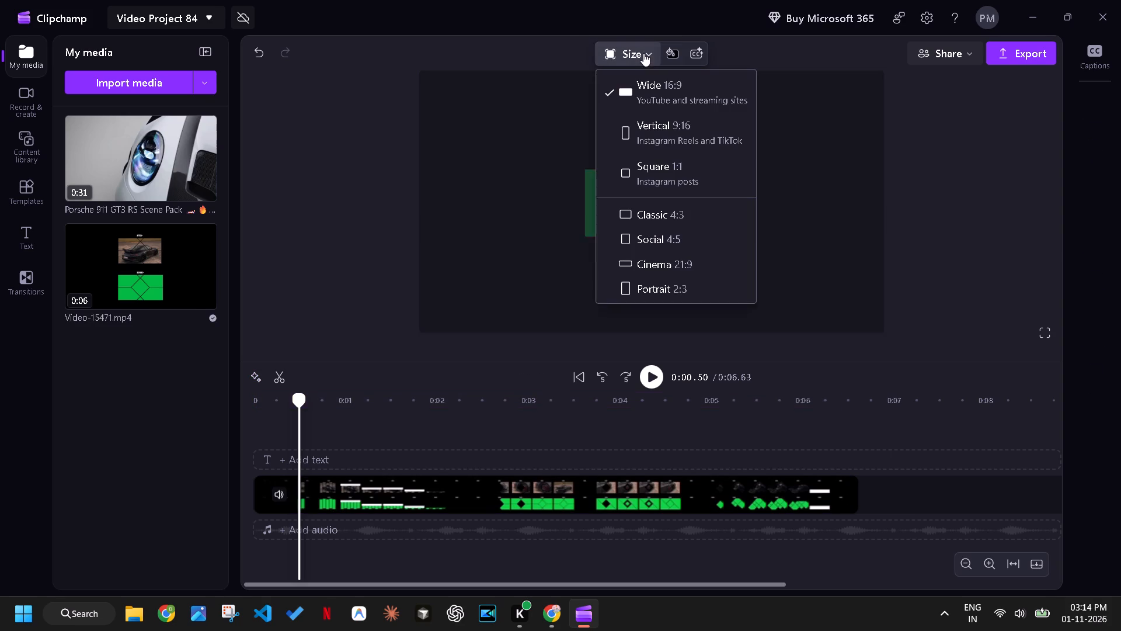
# Scale the cropped clip to fill the 16:9 frame and play it from the start.
pyautogui.click(587, 203)
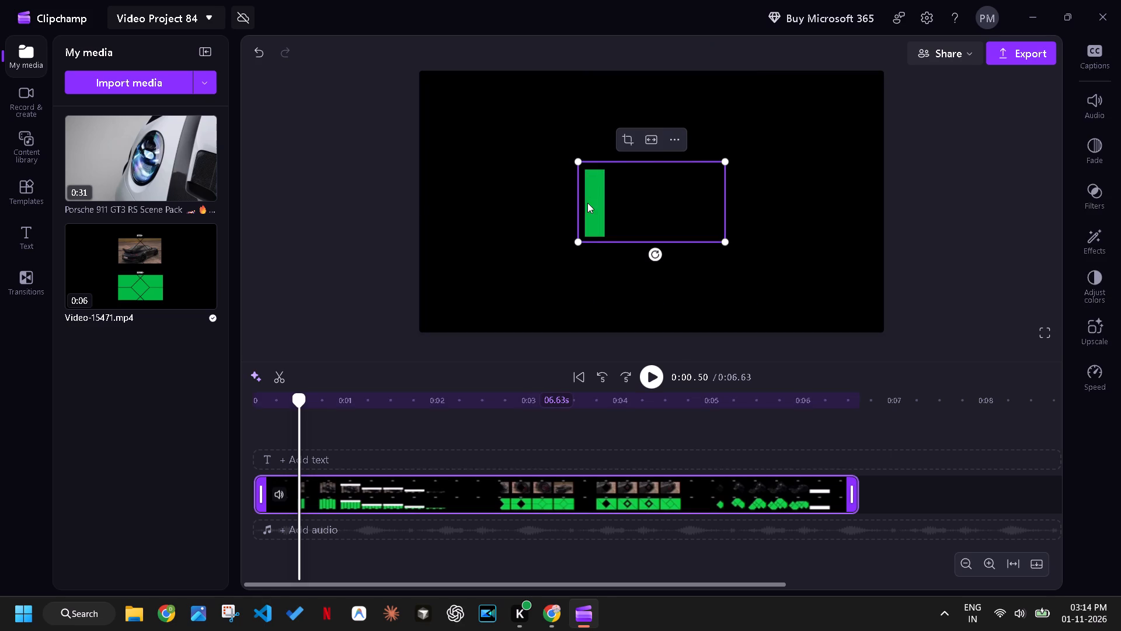
pyautogui.click(643, 143)
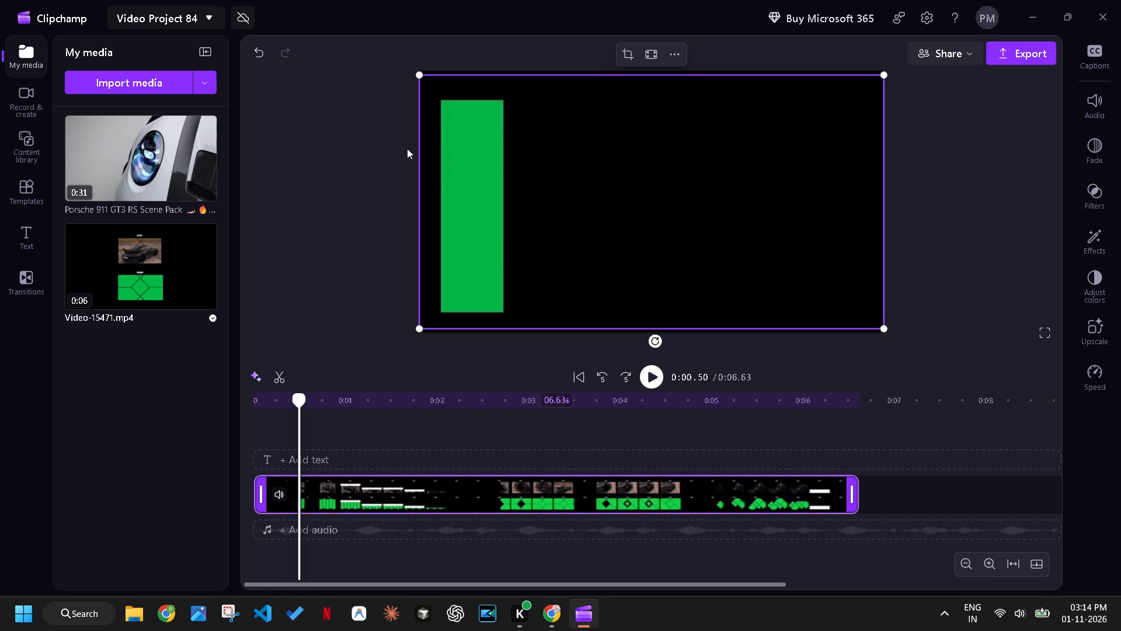
pyautogui.press('space')
pyautogui.moveTo(303, 398); pyautogui.dragTo(301, 398)
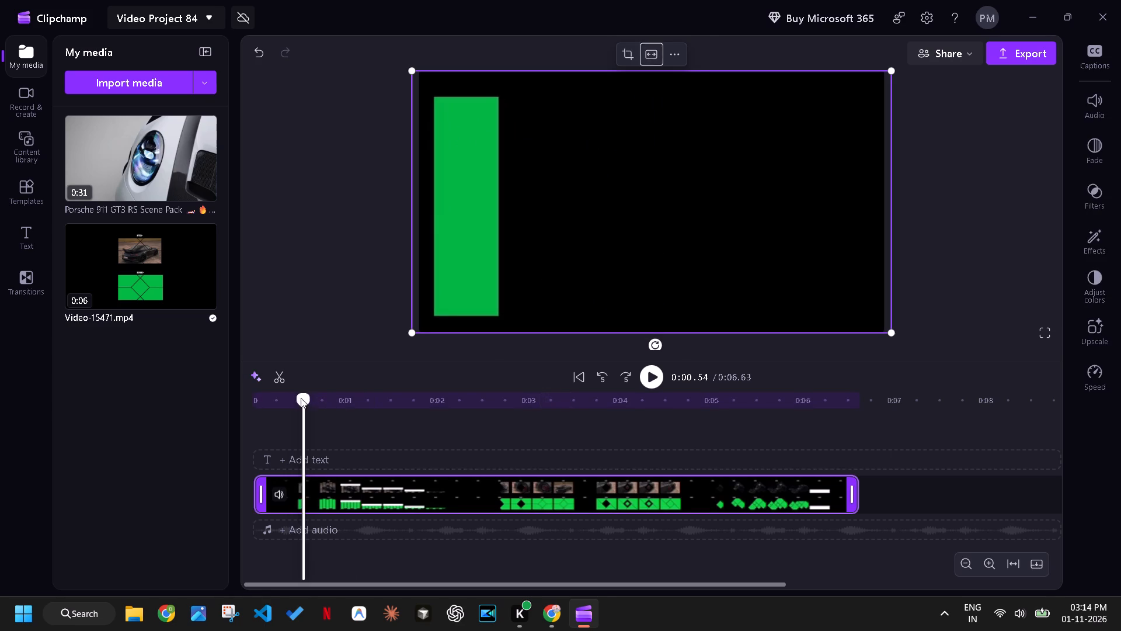
pyautogui.moveTo(301, 398); pyautogui.dragTo(176, 432)
pyautogui.press('space')
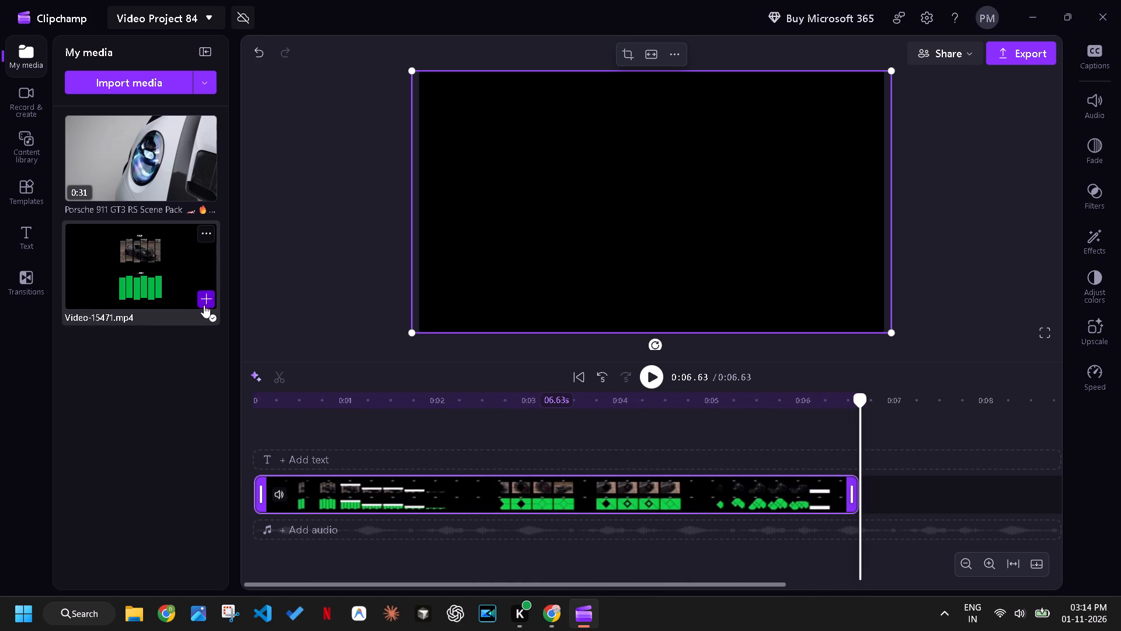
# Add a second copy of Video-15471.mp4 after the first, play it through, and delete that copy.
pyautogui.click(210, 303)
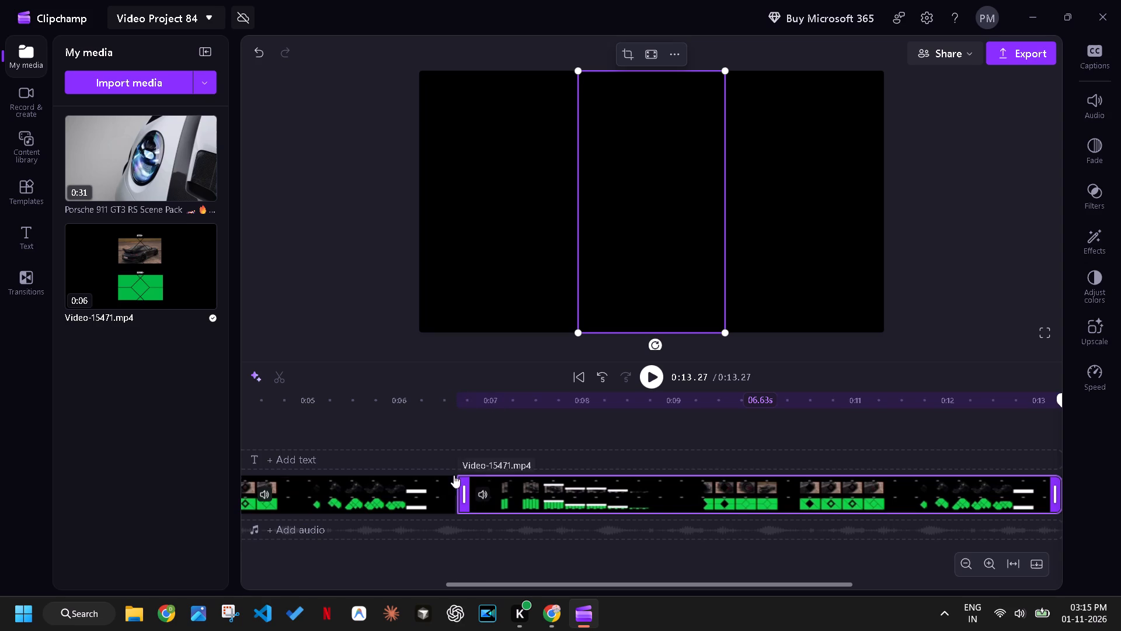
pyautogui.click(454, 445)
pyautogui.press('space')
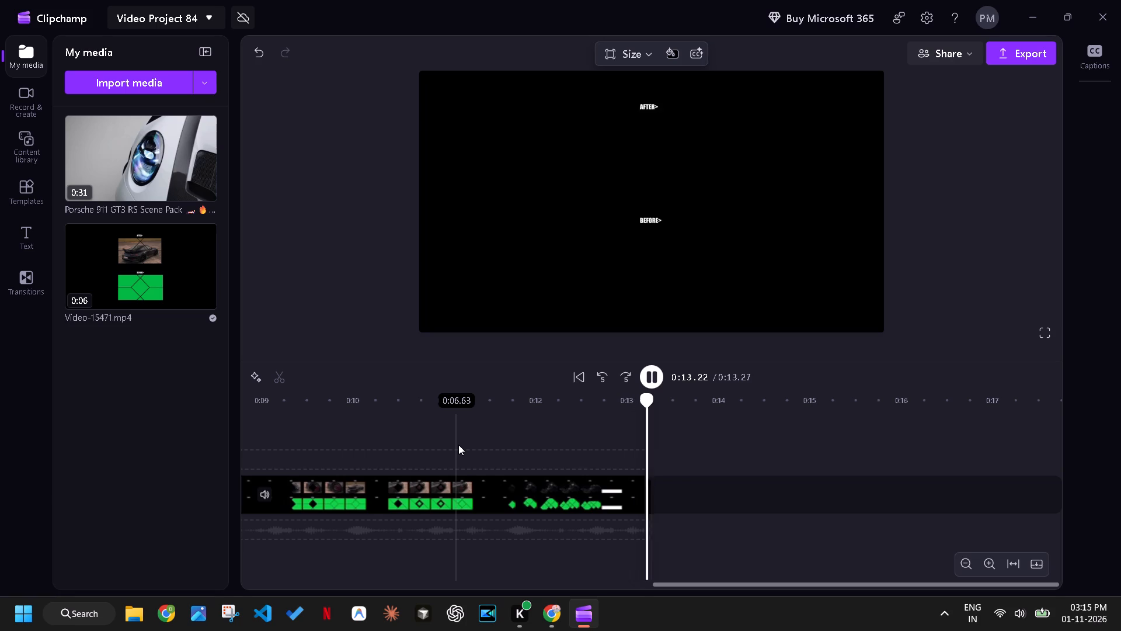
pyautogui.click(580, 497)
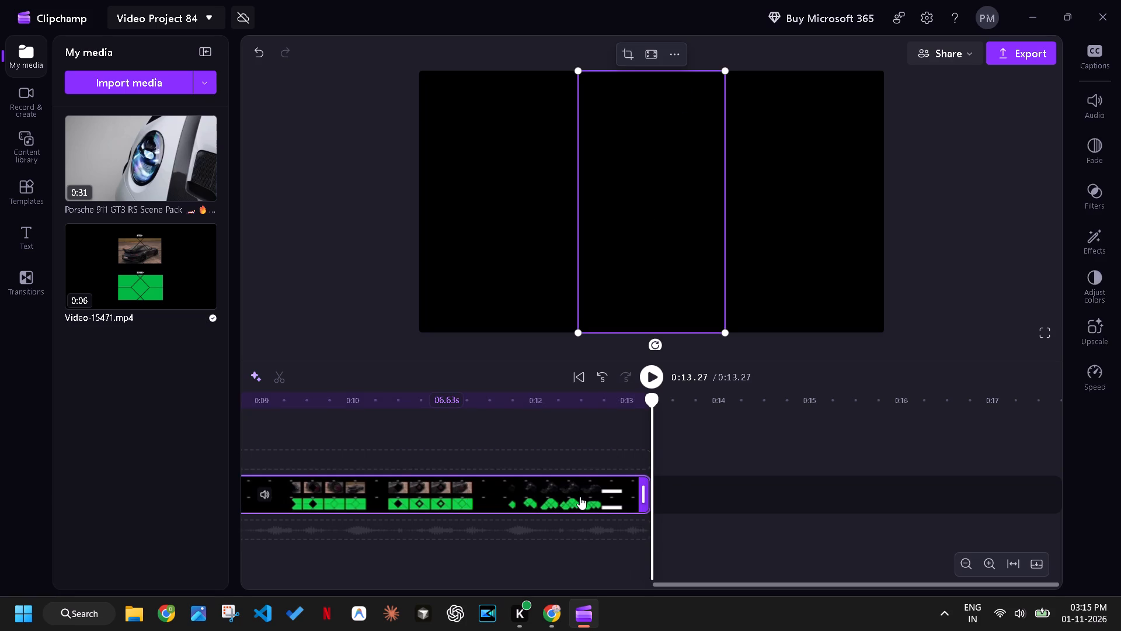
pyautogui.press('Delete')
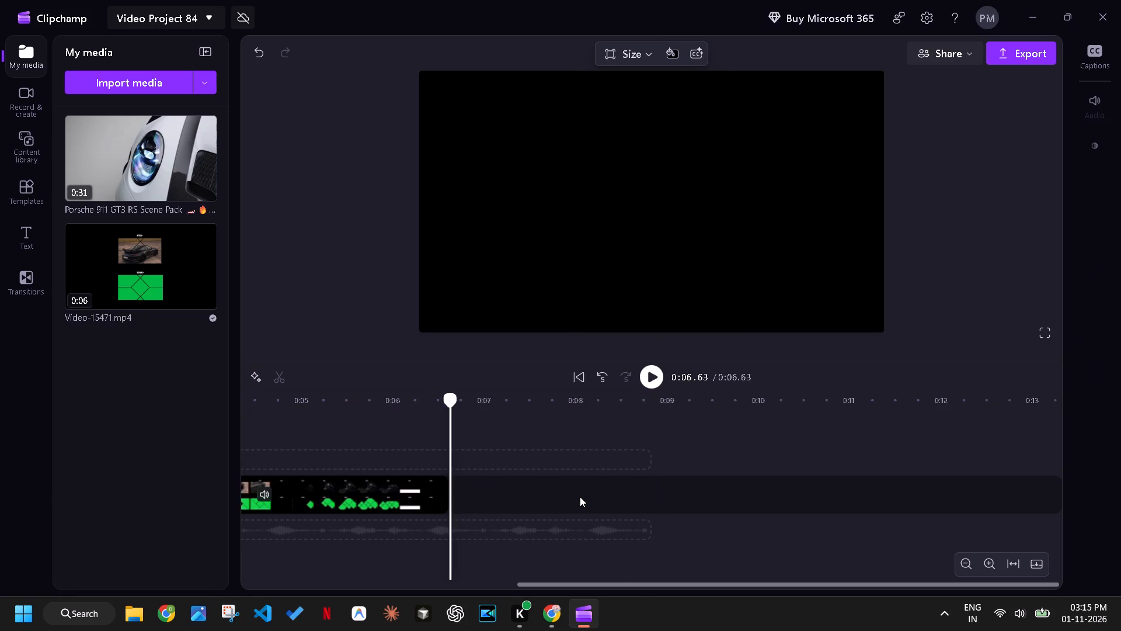
# Add the Porsche 911 GT3 RS Scene Pack clip to the track beneath Video-15471.mp4, starting at 0:00.
pyautogui.moveTo(680, 581); pyautogui.dragTo(316, 575)
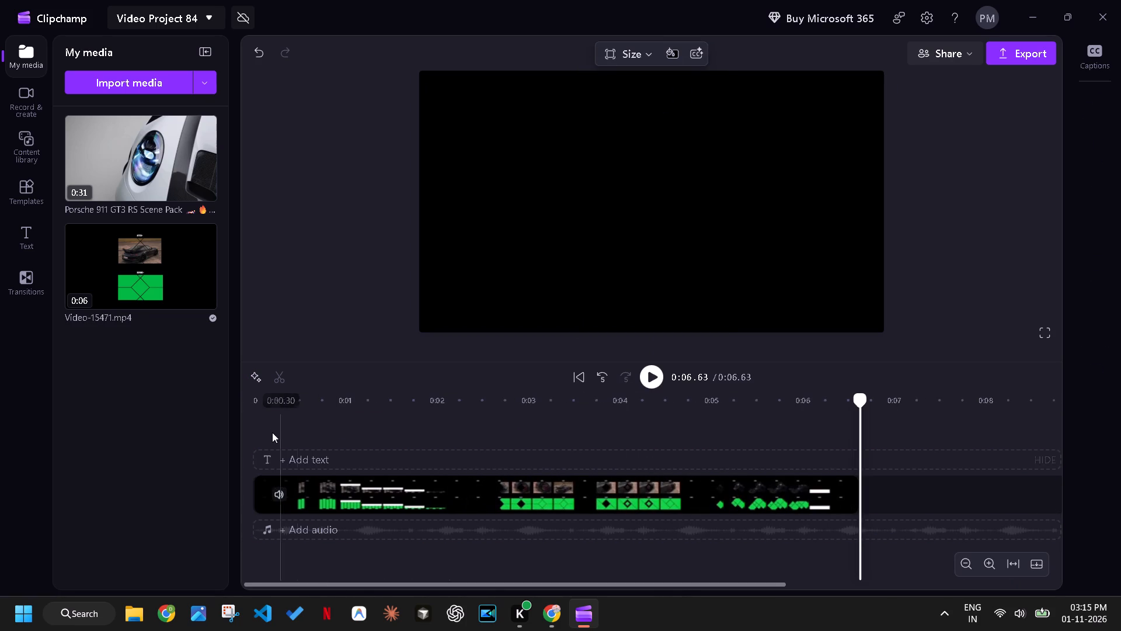
pyautogui.click(251, 425)
pyautogui.press('space')
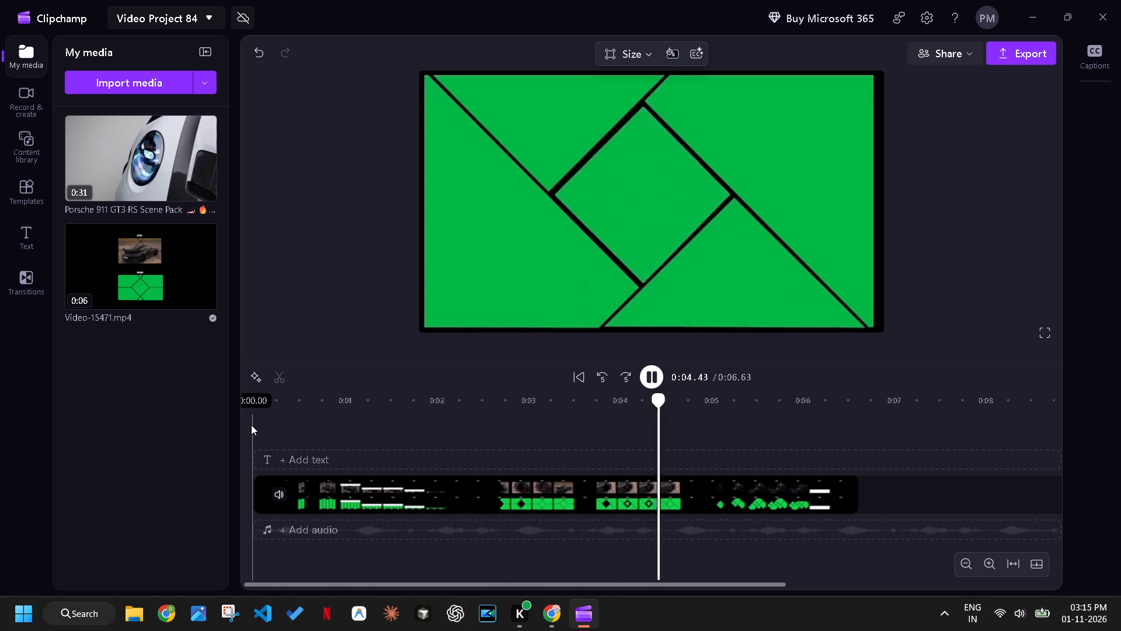
pyautogui.press('space')
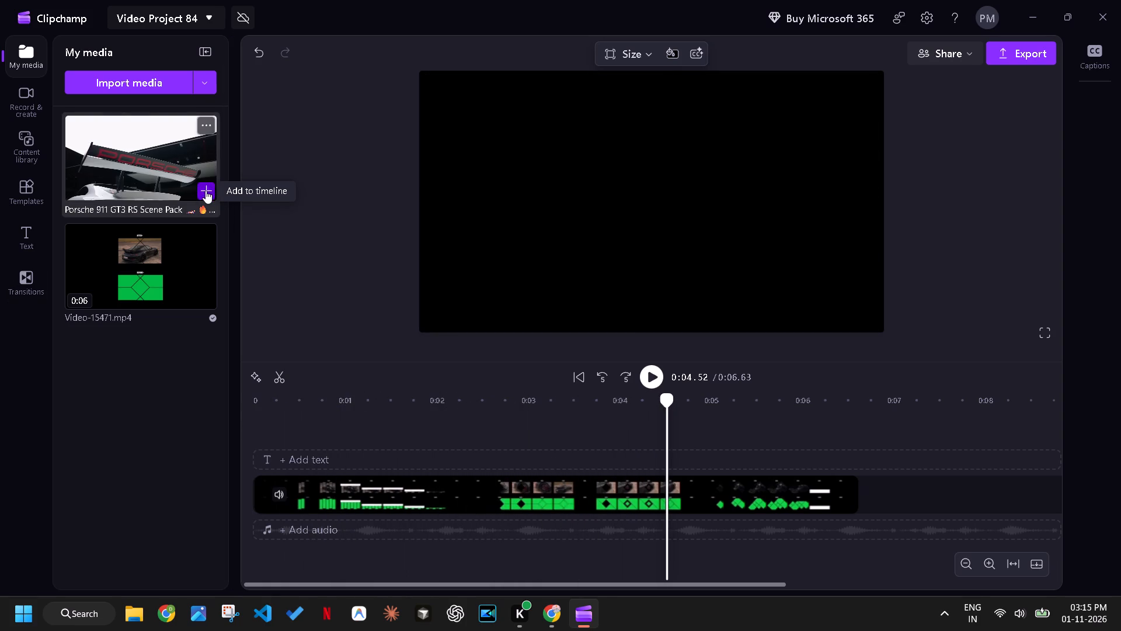
pyautogui.click(206, 190)
pyautogui.moveTo(541, 467); pyautogui.dragTo(557, 526)
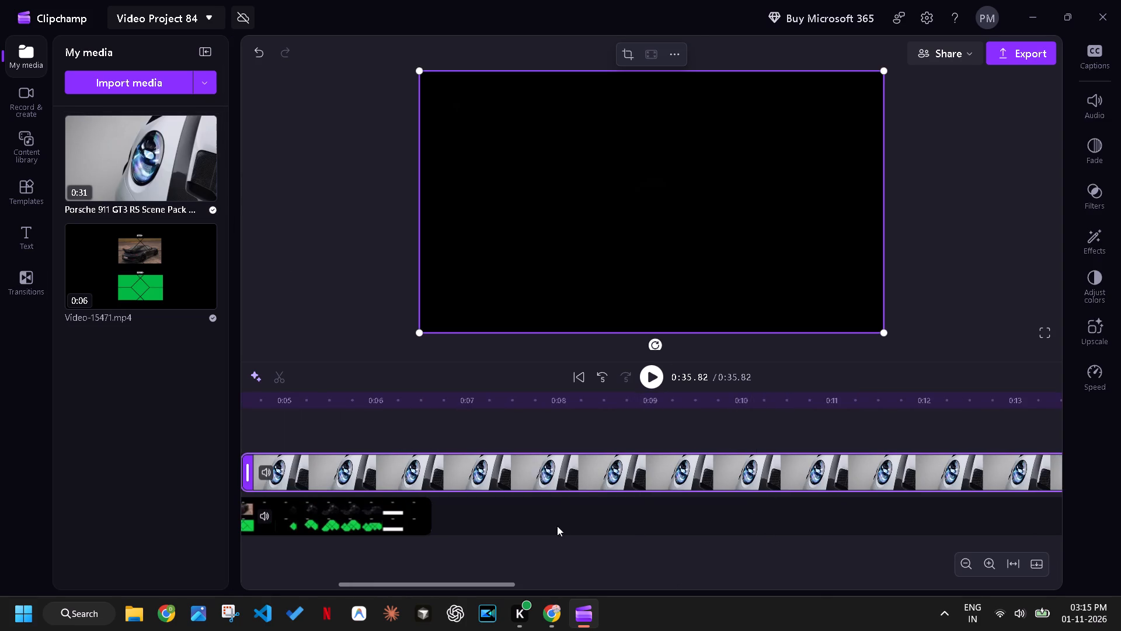
pyautogui.moveTo(557, 526); pyautogui.dragTo(553, 544)
pyautogui.moveTo(479, 581); pyautogui.dragTo(293, 581)
pyautogui.moveTo(782, 516); pyautogui.dragTo(497, 501)
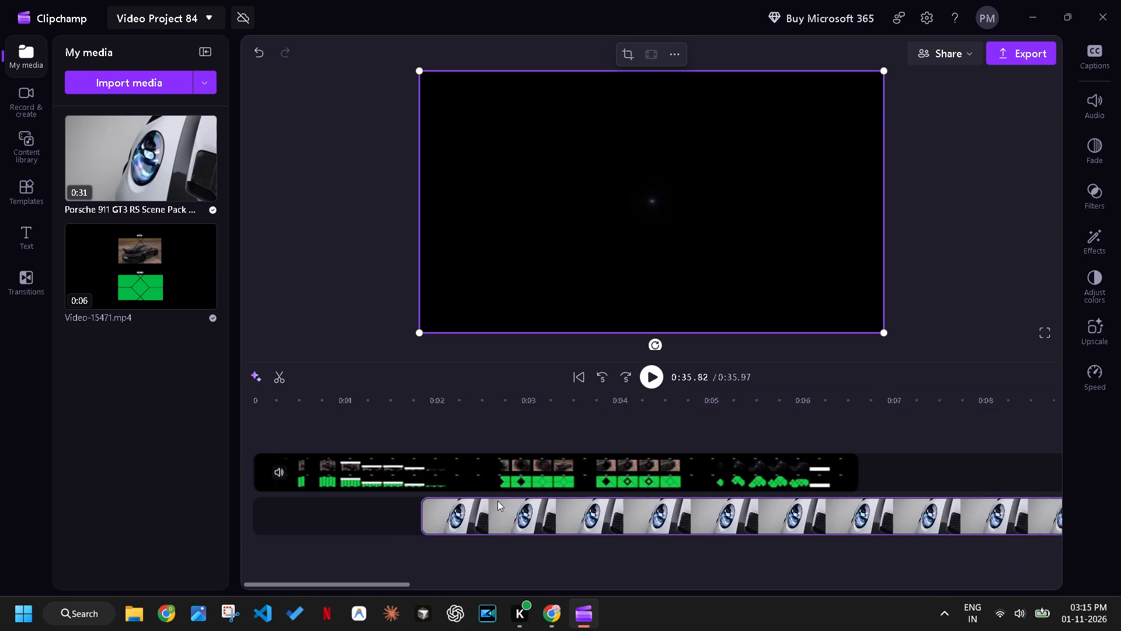
pyautogui.moveTo(497, 501); pyautogui.dragTo(314, 531)
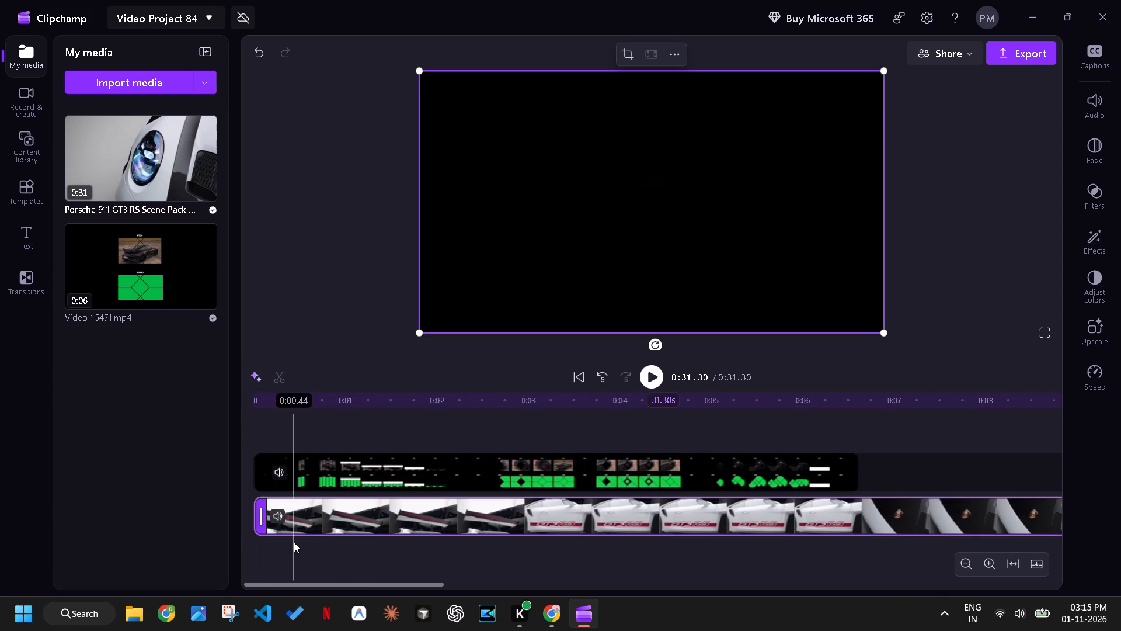
# Mute the Porsche clip's audio and play the layered clips from the start.
pyautogui.click(274, 514)
pyautogui.click(247, 422)
pyautogui.press('space')
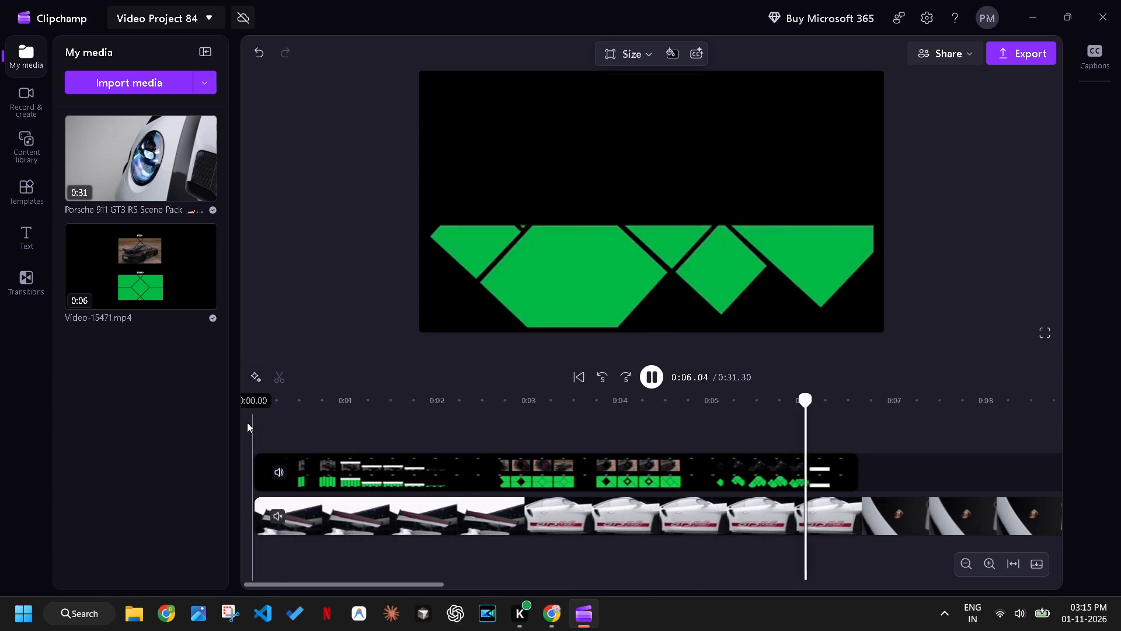
pyautogui.press('space')
pyautogui.press('space')
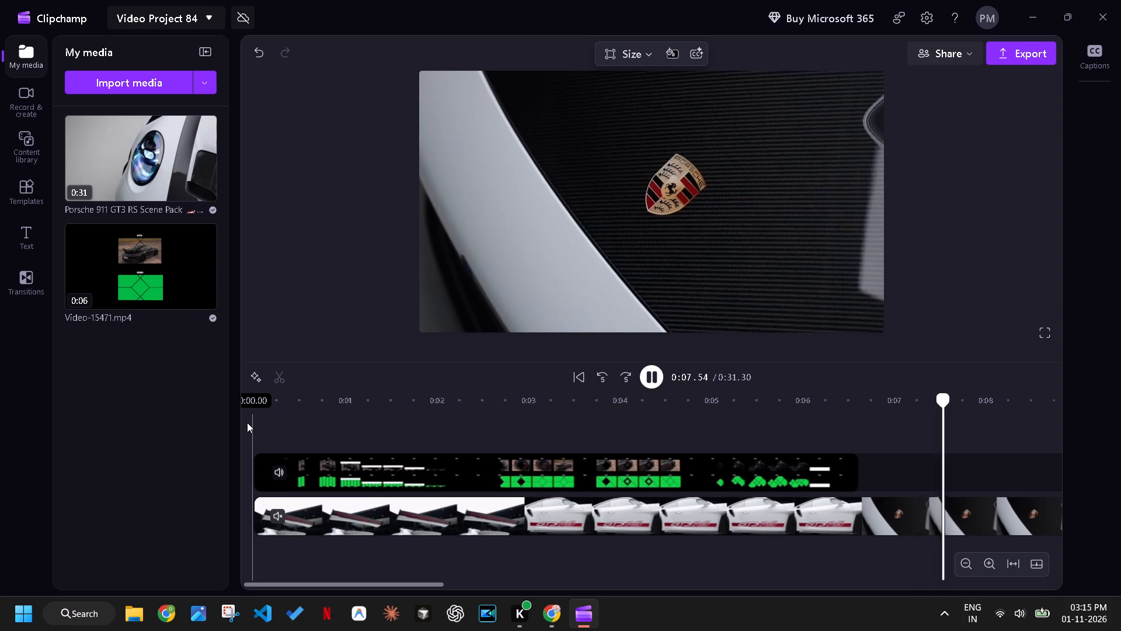
pyautogui.press('space')
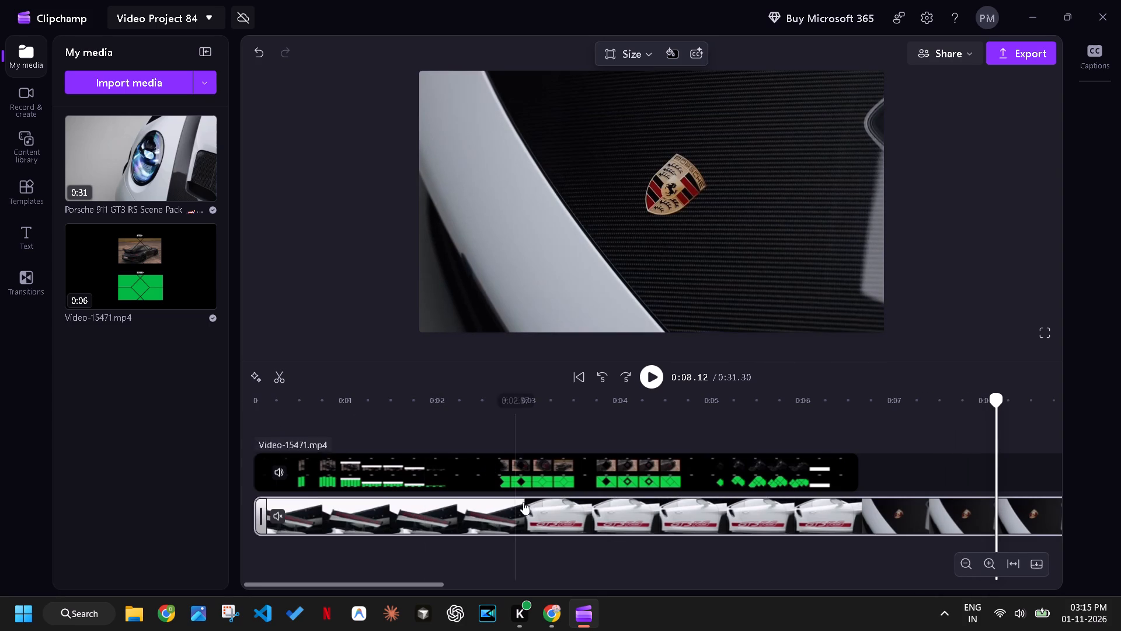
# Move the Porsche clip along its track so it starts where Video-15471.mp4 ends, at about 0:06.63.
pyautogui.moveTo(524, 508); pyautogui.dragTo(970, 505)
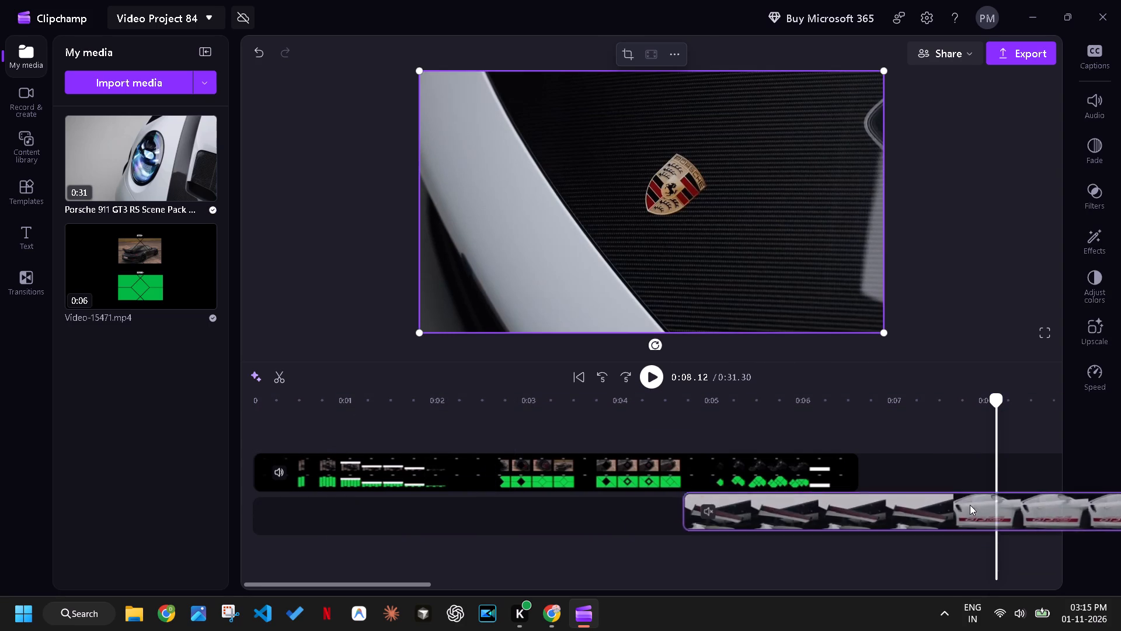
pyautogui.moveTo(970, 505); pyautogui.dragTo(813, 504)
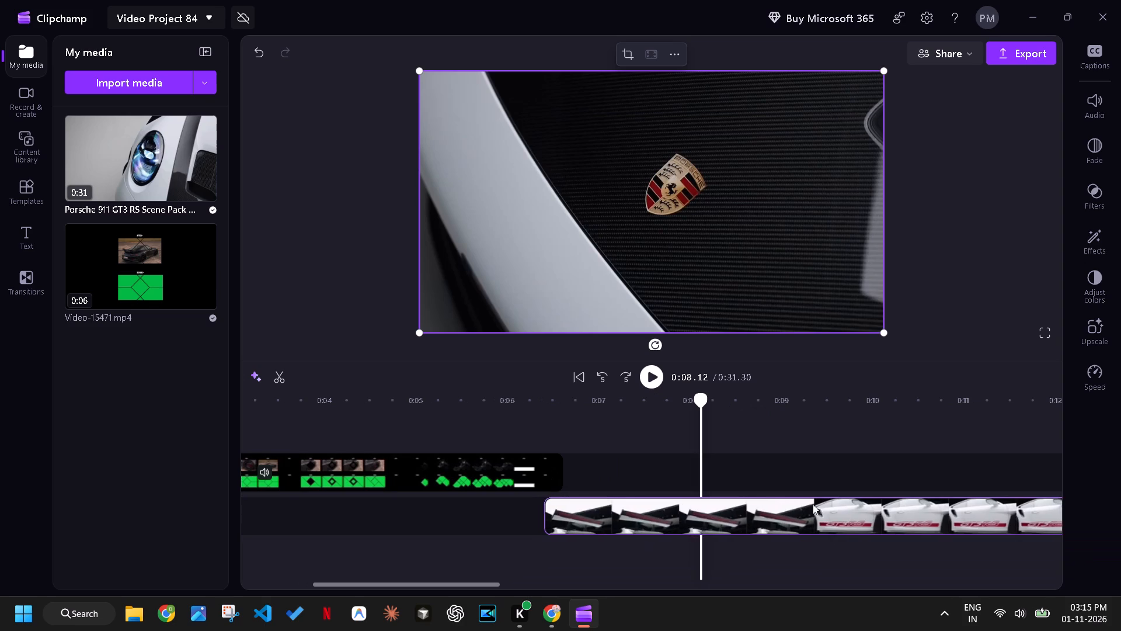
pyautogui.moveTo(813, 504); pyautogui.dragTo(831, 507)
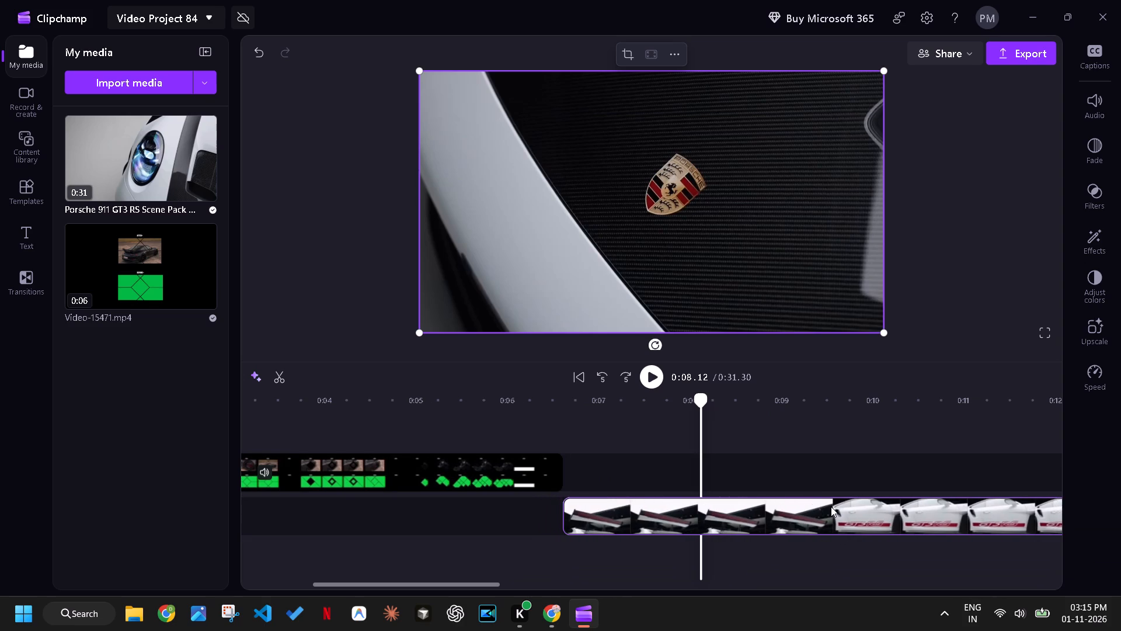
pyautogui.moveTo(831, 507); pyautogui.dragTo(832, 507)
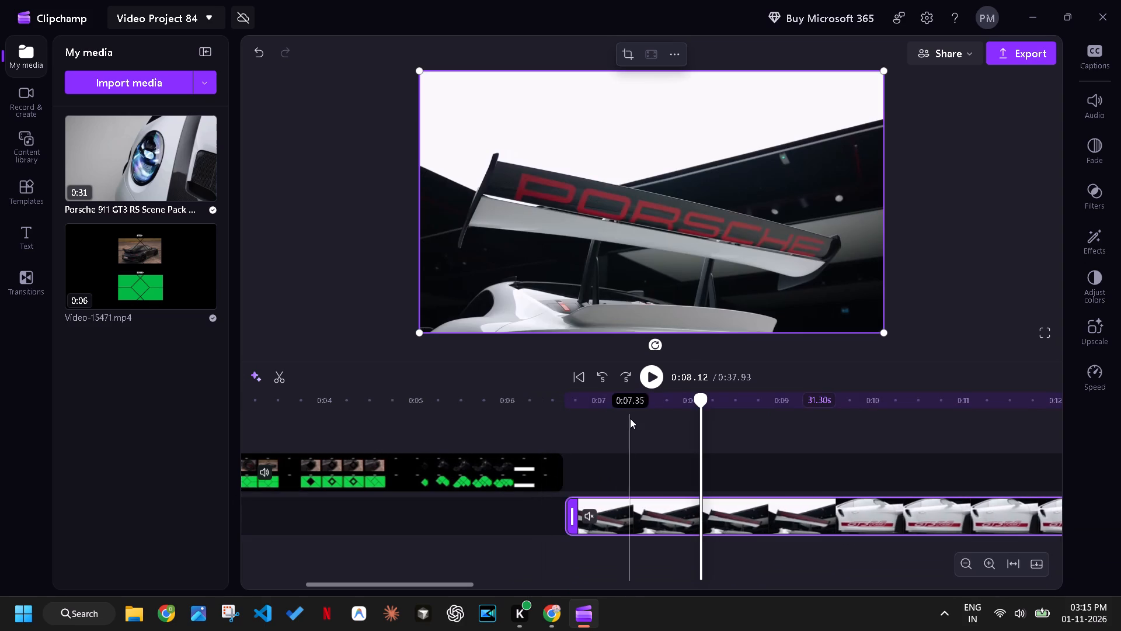
# Play the Porsche clip through its opening shots and trim its start to about 0:15.3, just before the full-car front shot.
pyautogui.click(566, 403)
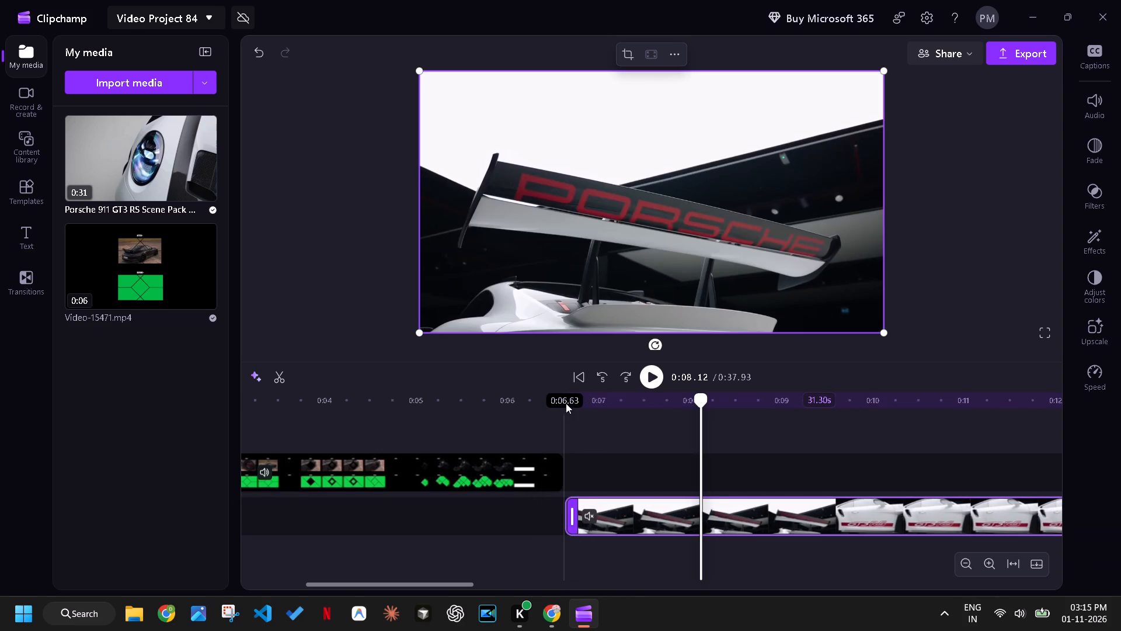
pyautogui.press('space')
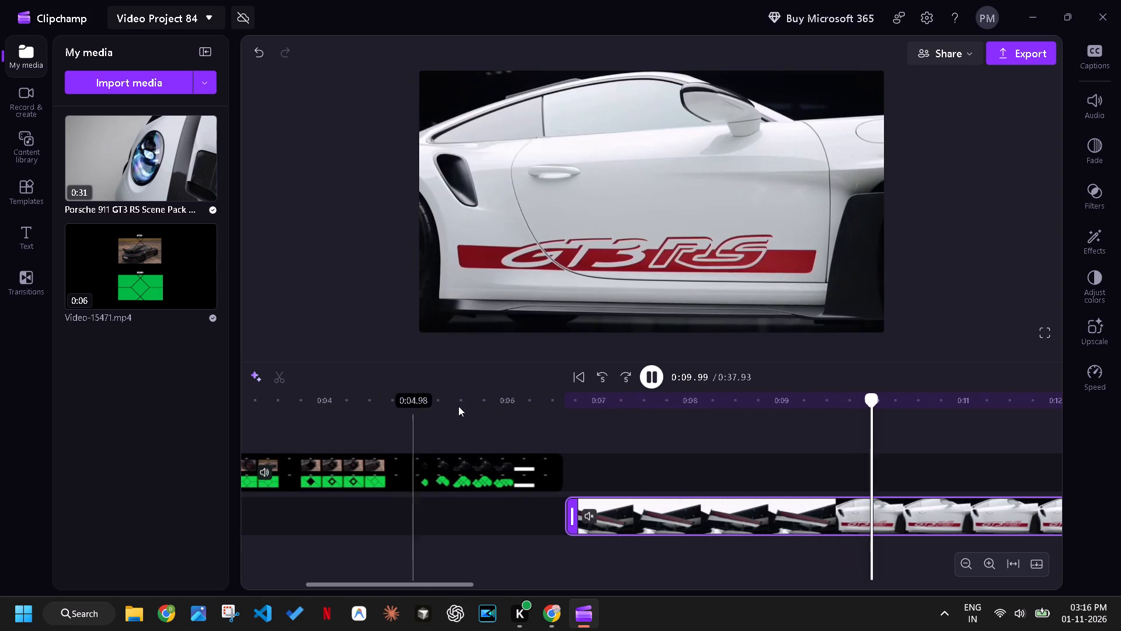
pyautogui.moveTo(436, 584); pyautogui.dragTo(462, 584)
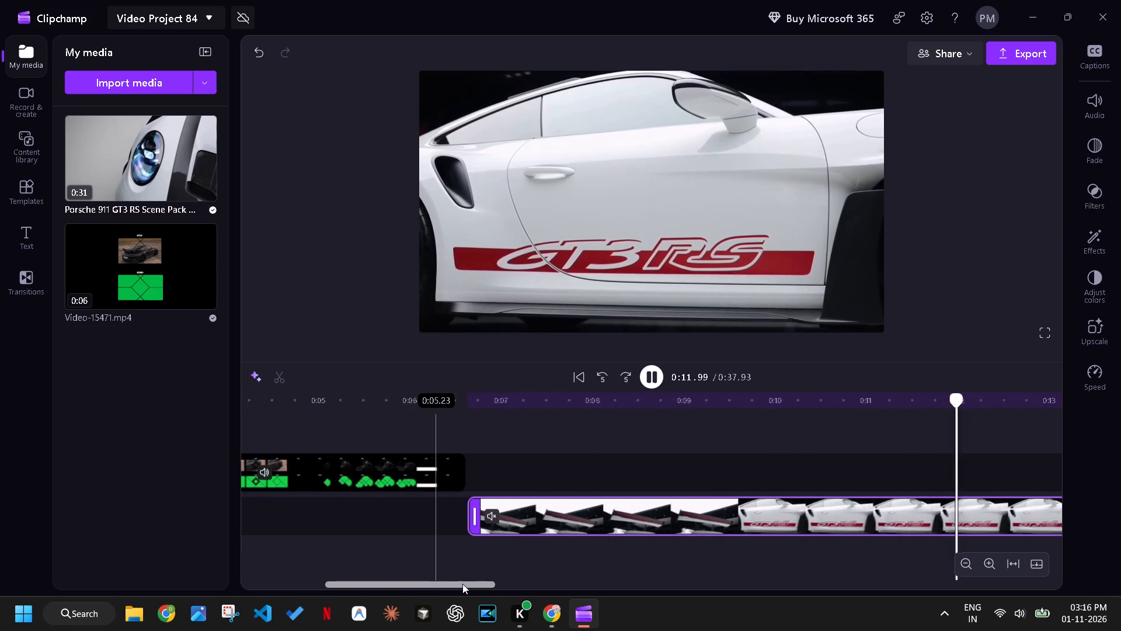
pyautogui.moveTo(462, 584); pyautogui.dragTo(627, 578)
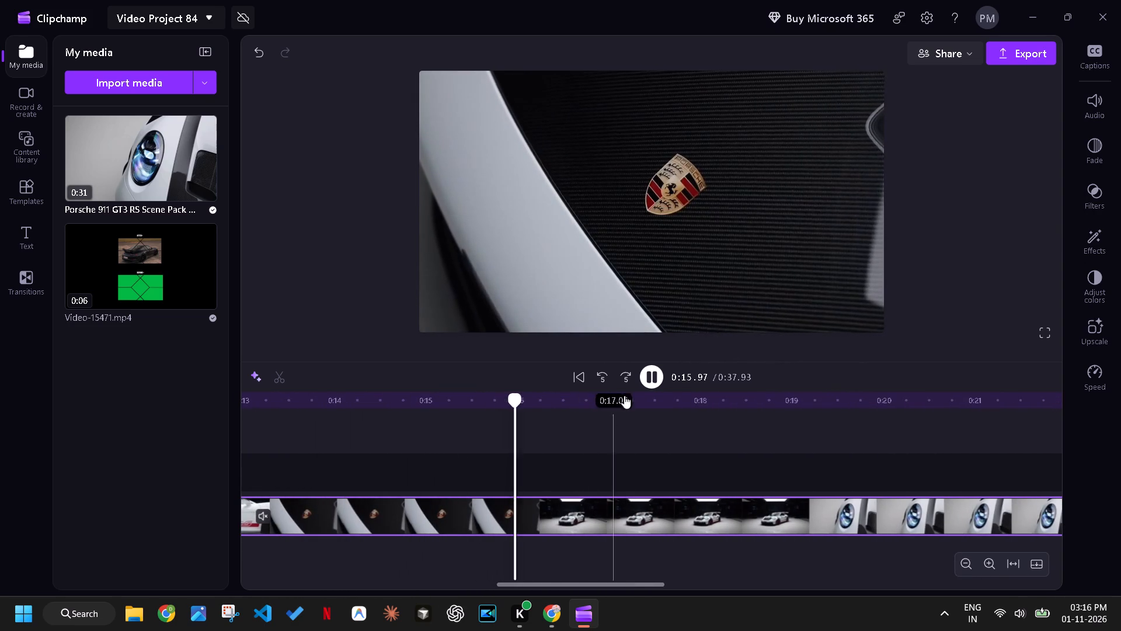
pyautogui.click(647, 380)
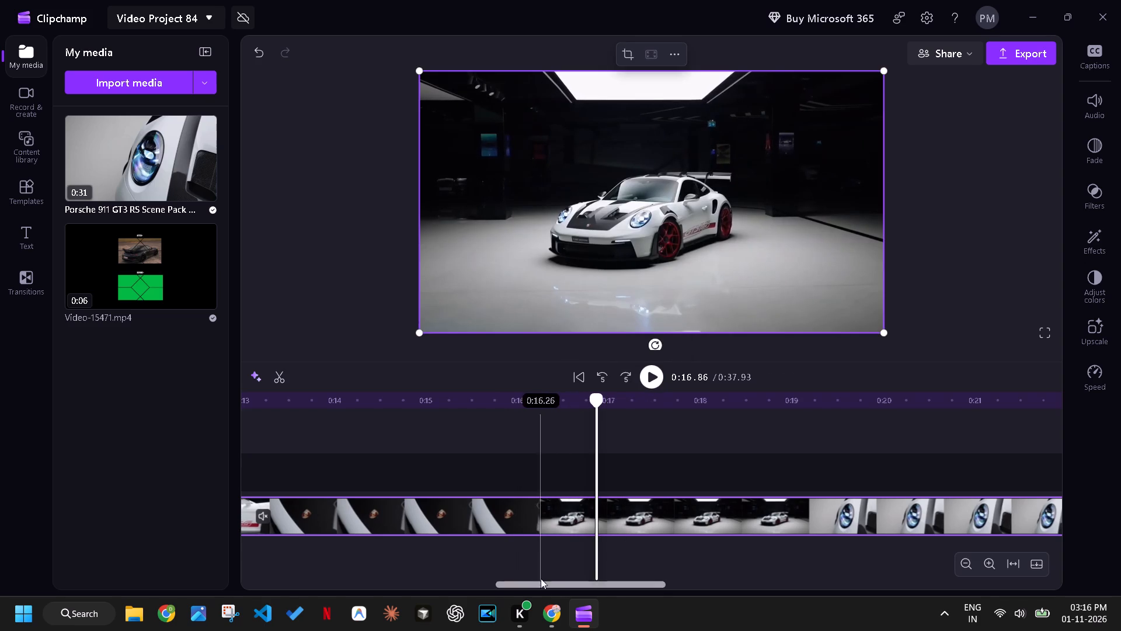
pyautogui.moveTo(536, 581); pyautogui.dragTo(364, 590)
pyautogui.moveTo(481, 526); pyautogui.dragTo(557, 532)
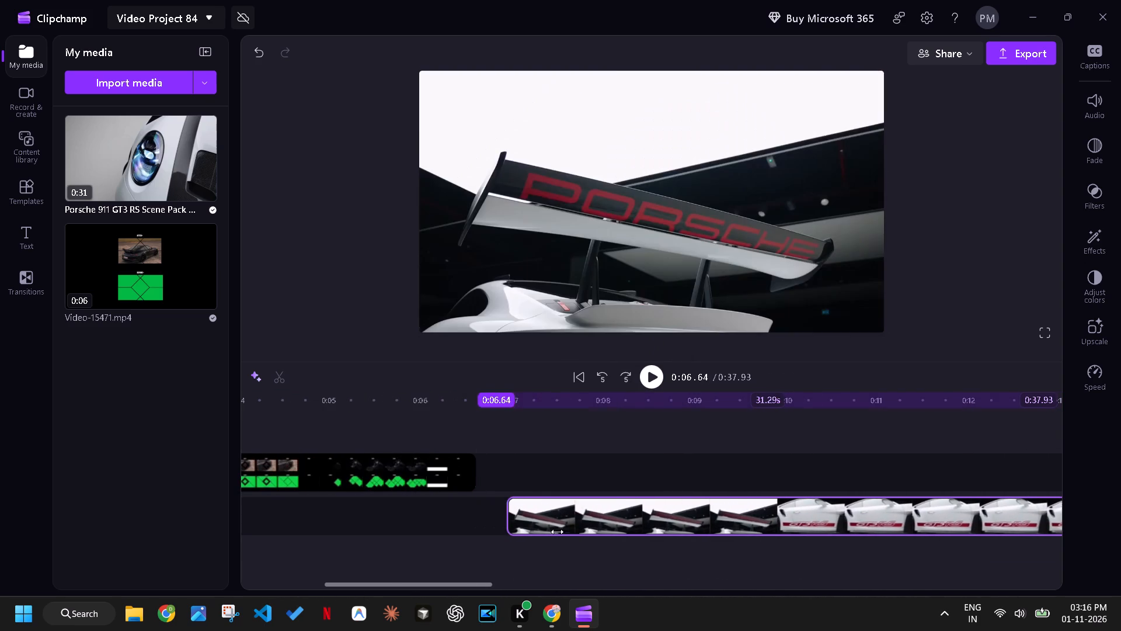
pyautogui.moveTo(557, 532); pyautogui.dragTo(1050, 527)
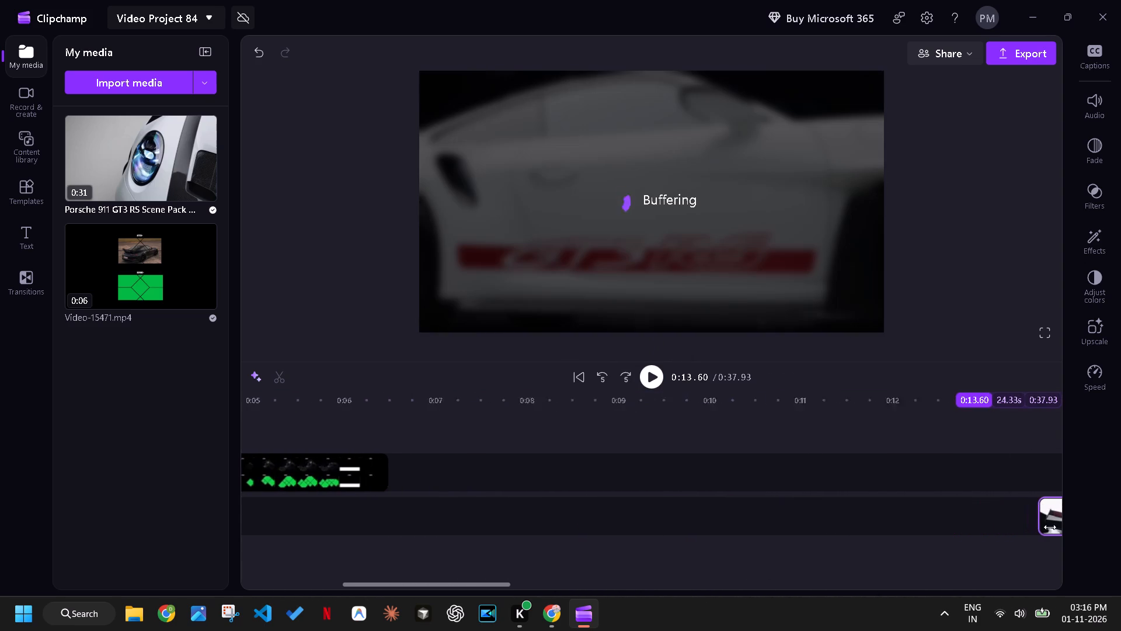
pyautogui.moveTo(1050, 527); pyautogui.dragTo(1058, 529)
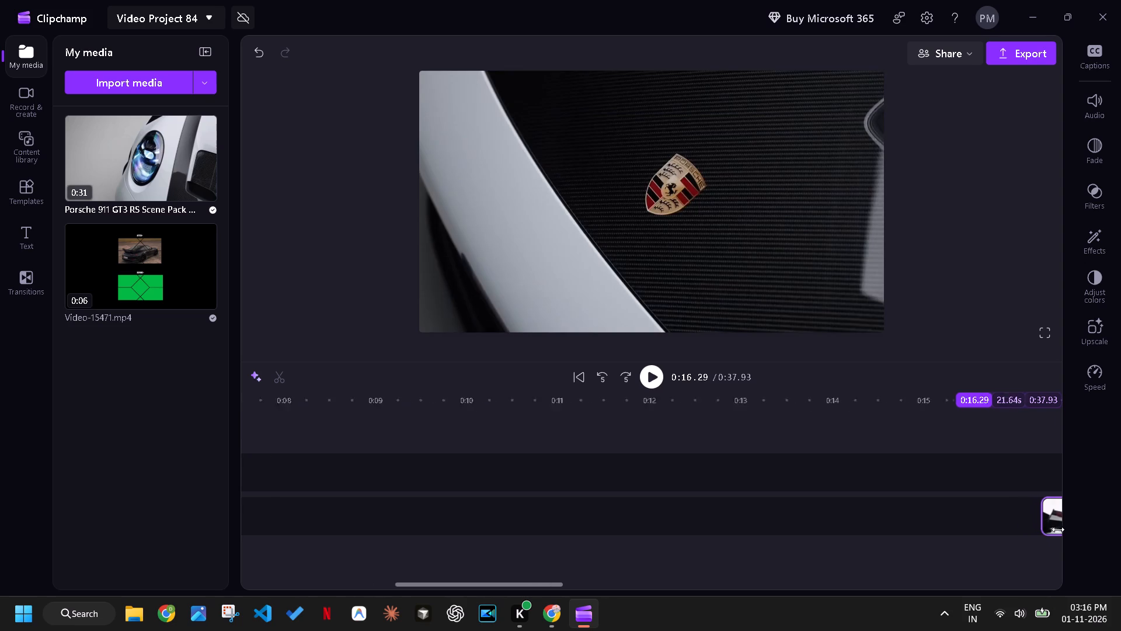
pyautogui.moveTo(1058, 529); pyautogui.dragTo(890, 555)
pyautogui.moveTo(897, 523); pyautogui.dragTo(864, 528)
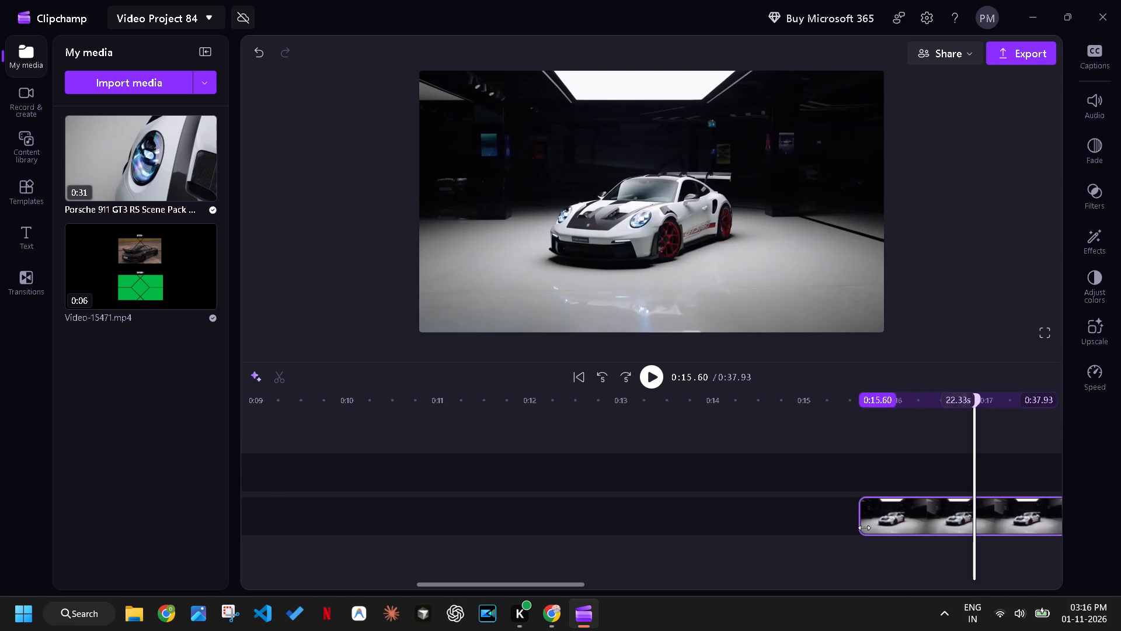
pyautogui.moveTo(864, 528); pyautogui.dragTo(837, 533)
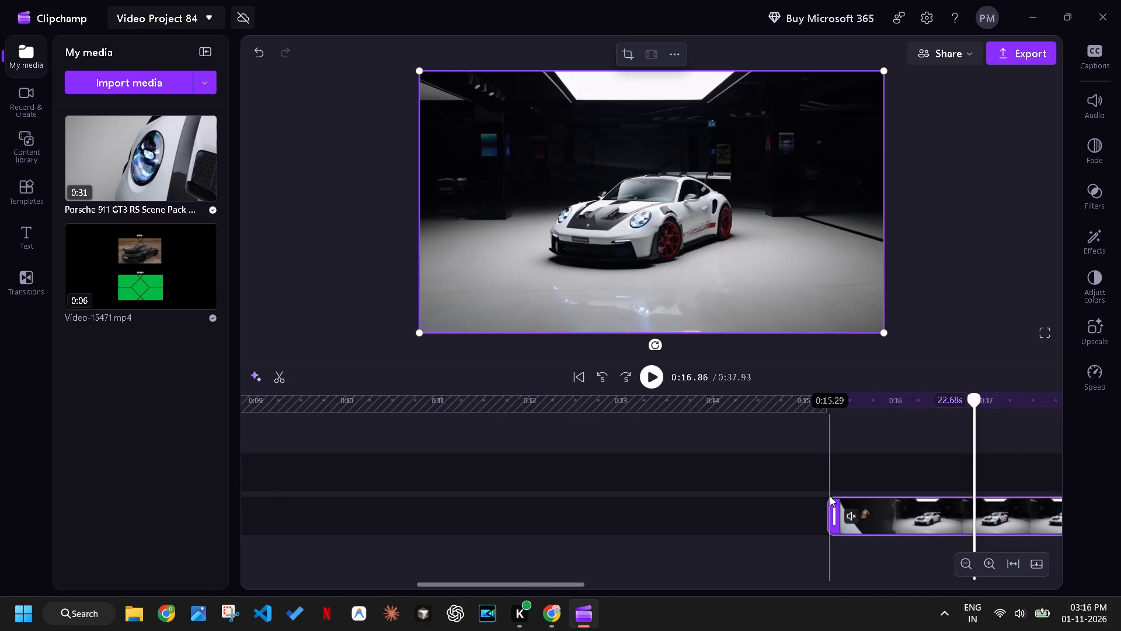
# Play the new opening and trim the Porsche clip's start further to the full-car front shot, leaving 21.41 s.
pyautogui.click(830, 471)
pyautogui.press('space')
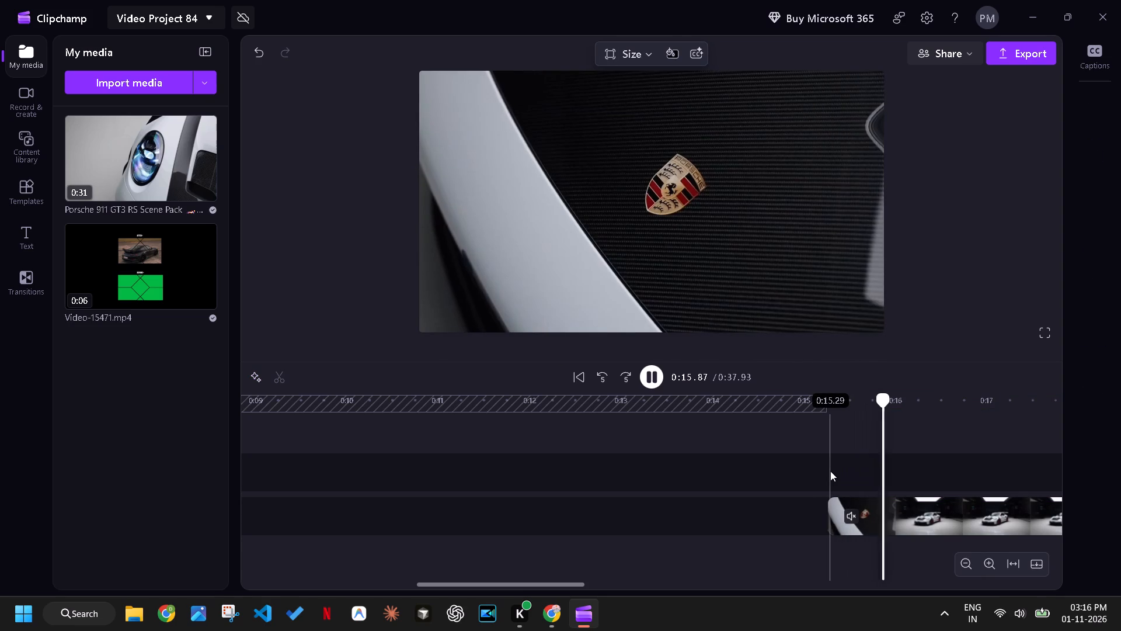
pyautogui.press('space')
pyautogui.press('space')
pyautogui.press('space')
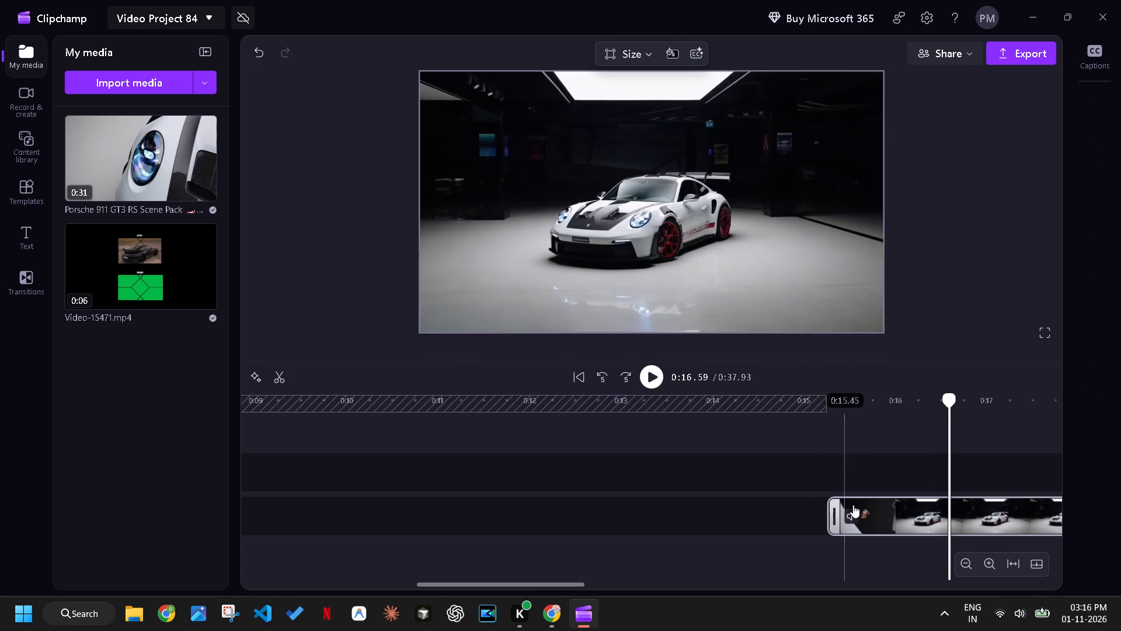
pyautogui.moveTo(834, 514); pyautogui.dragTo(934, 506)
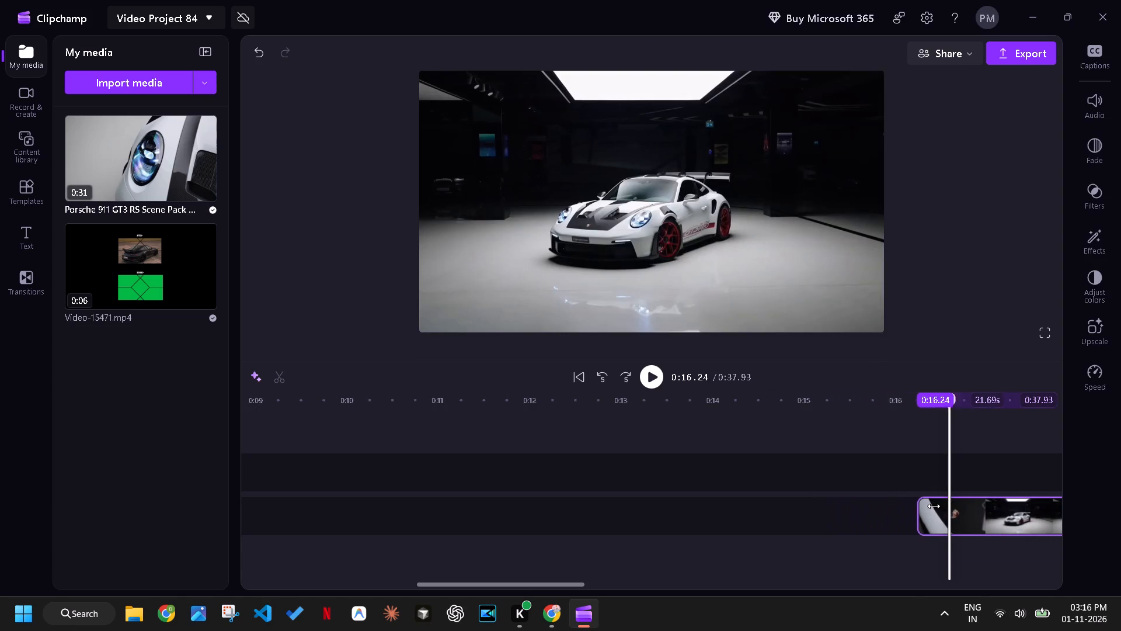
pyautogui.moveTo(934, 506); pyautogui.dragTo(934, 507)
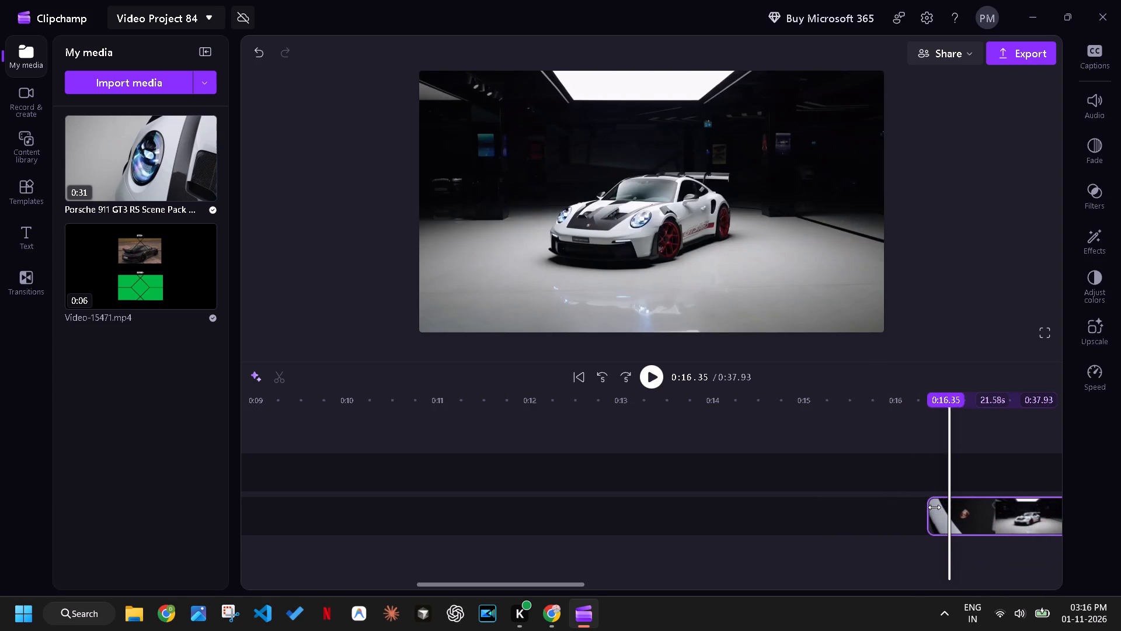
pyautogui.moveTo(934, 507); pyautogui.dragTo(951, 503)
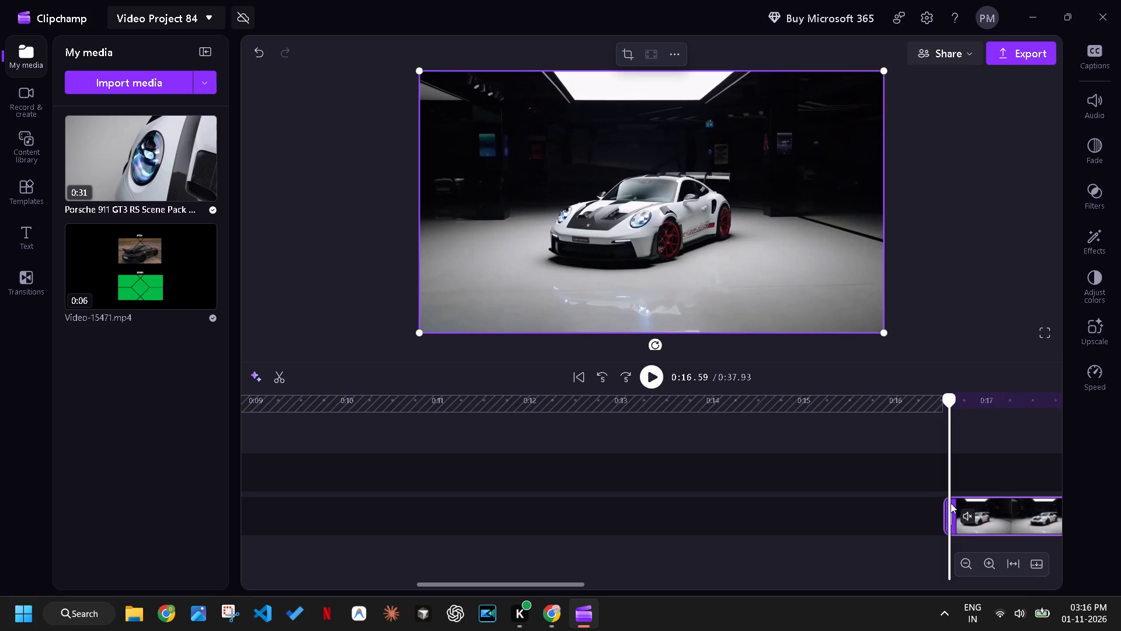
# Move the trimmed Porsche clip to 0:00 beneath Video-15471.mp4 and play the layered clips from the start.
pyautogui.moveTo(1005, 522); pyautogui.dragTo(564, 523)
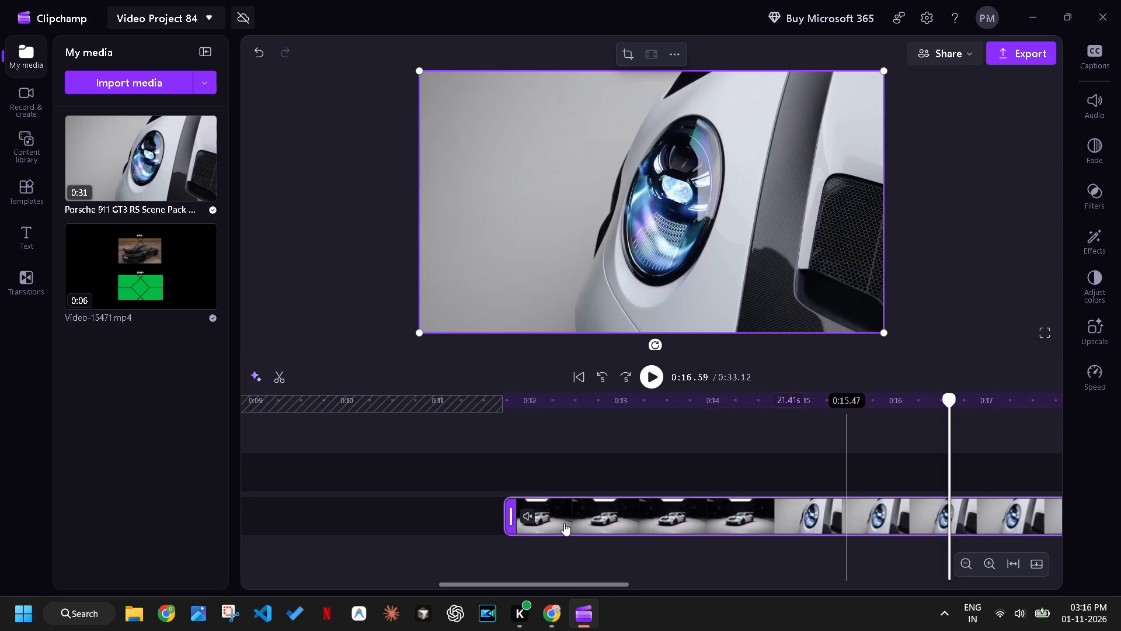
pyautogui.moveTo(517, 585); pyautogui.dragTo(413, 594)
pyautogui.moveTo(994, 519); pyautogui.dragTo(391, 502)
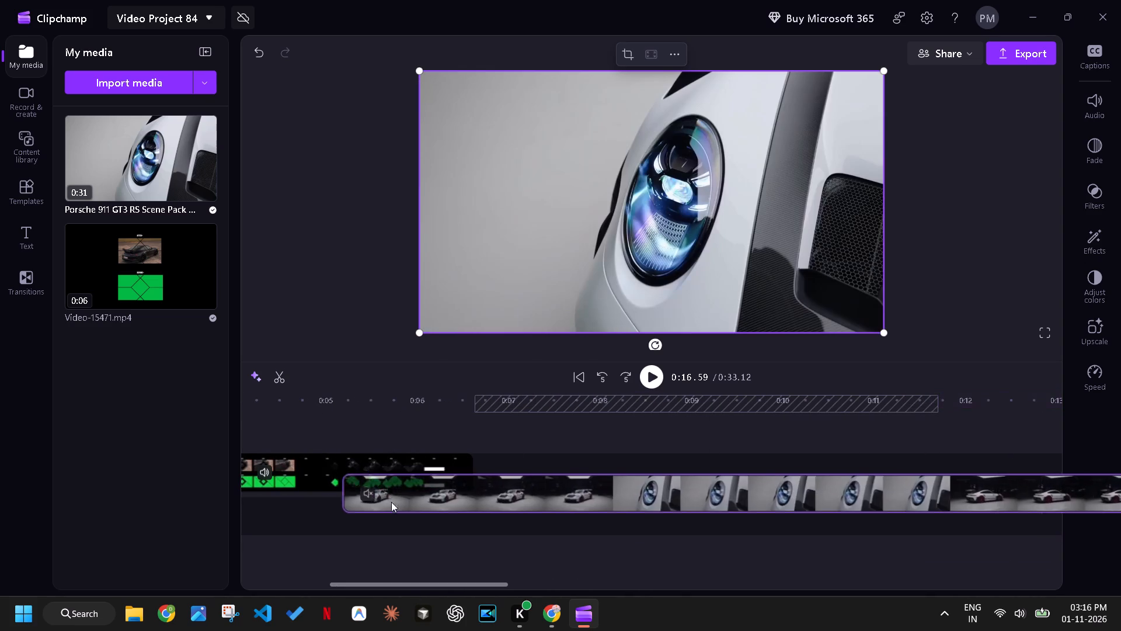
pyautogui.moveTo(391, 502); pyautogui.dragTo(230, 532)
pyautogui.click(249, 414)
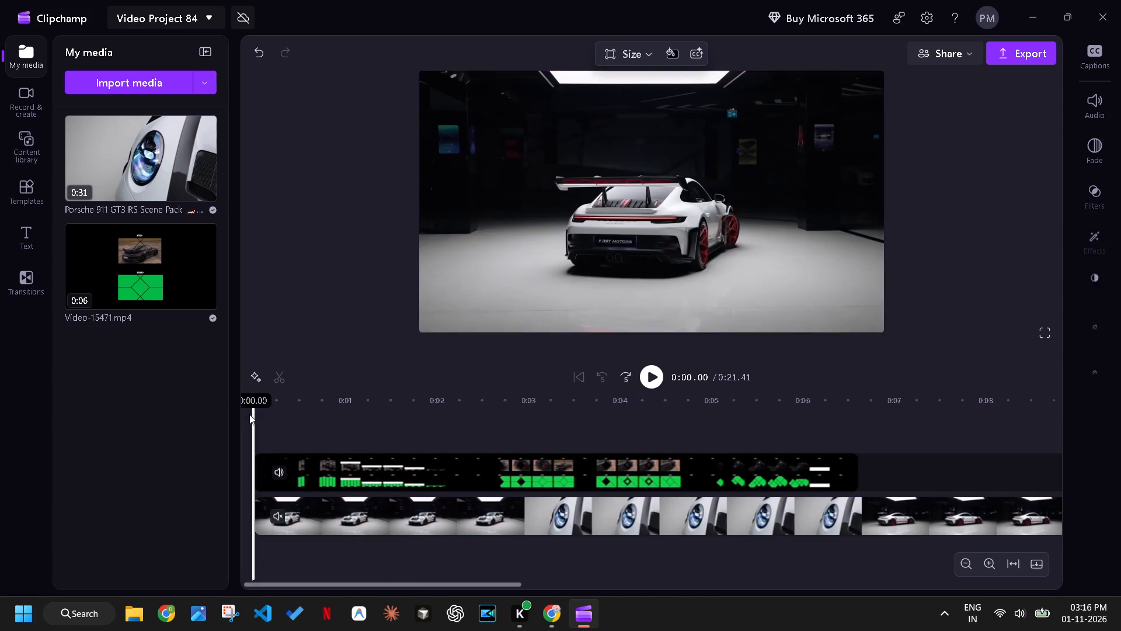
pyautogui.press('space')
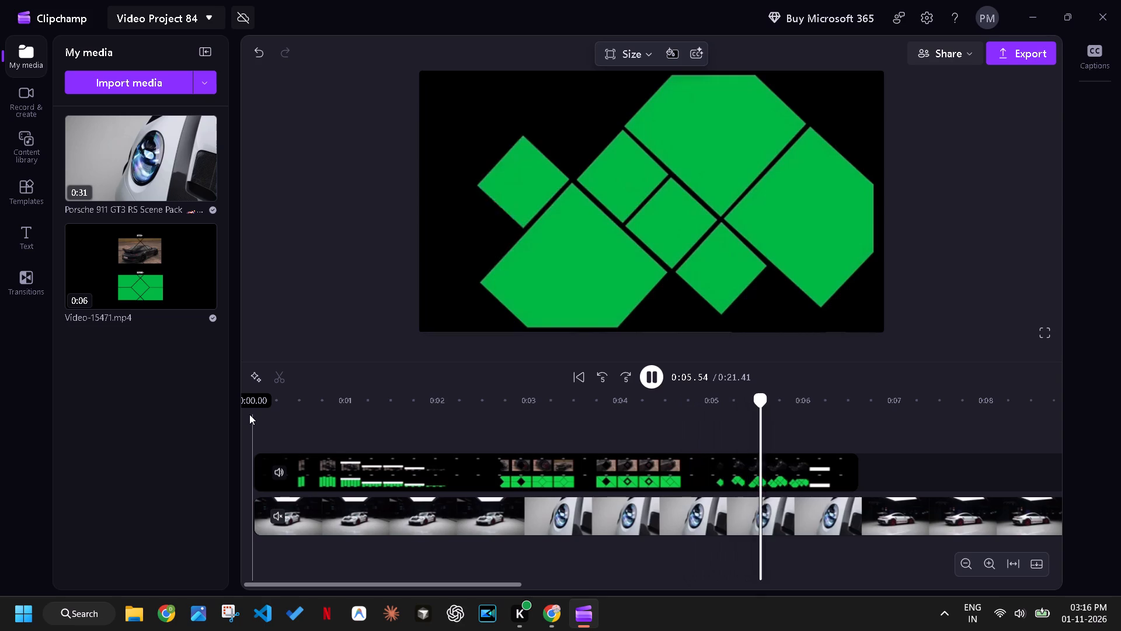
pyautogui.press('space')
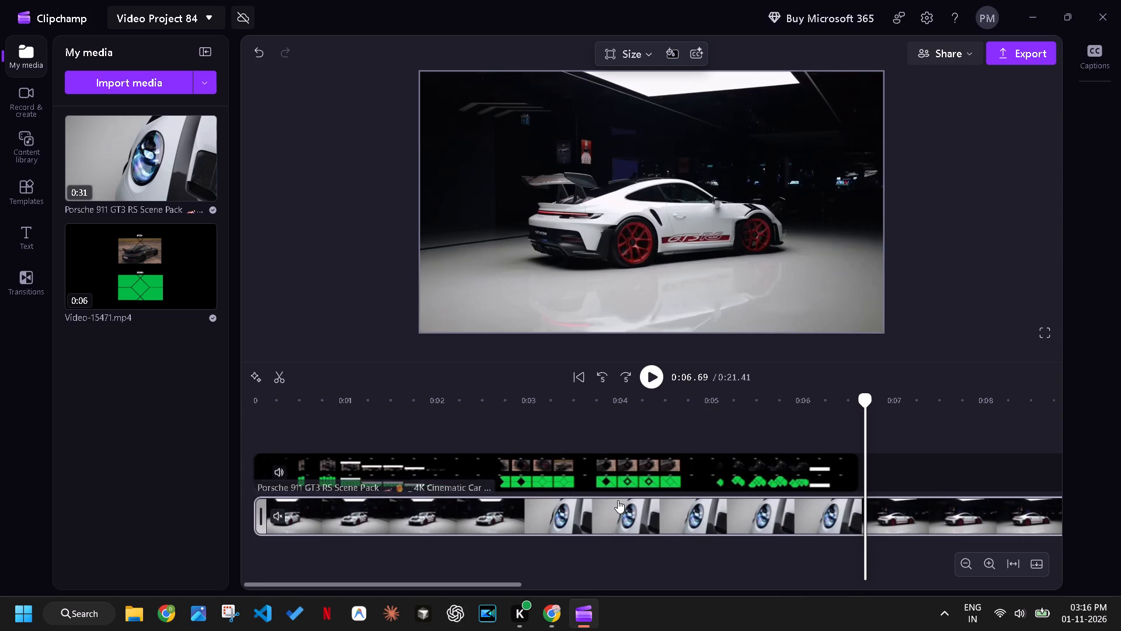
# Split the Porsche clip at 0:02.97 and again at 0:05.97 to isolate the headlight shot.
pyautogui.click(525, 435)
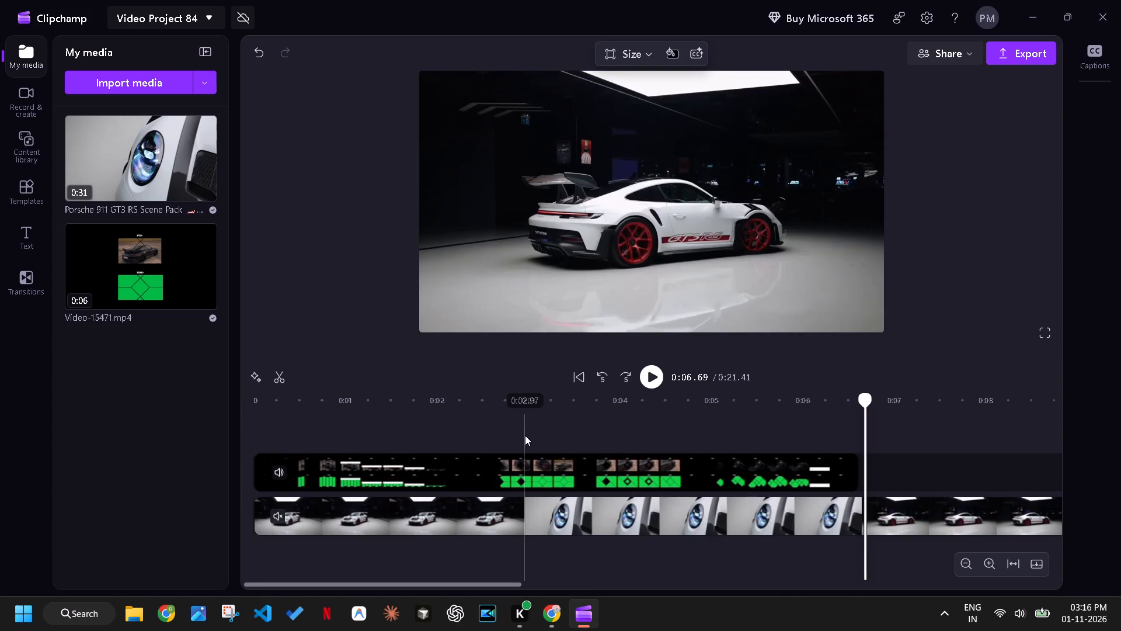
pyautogui.click(571, 515)
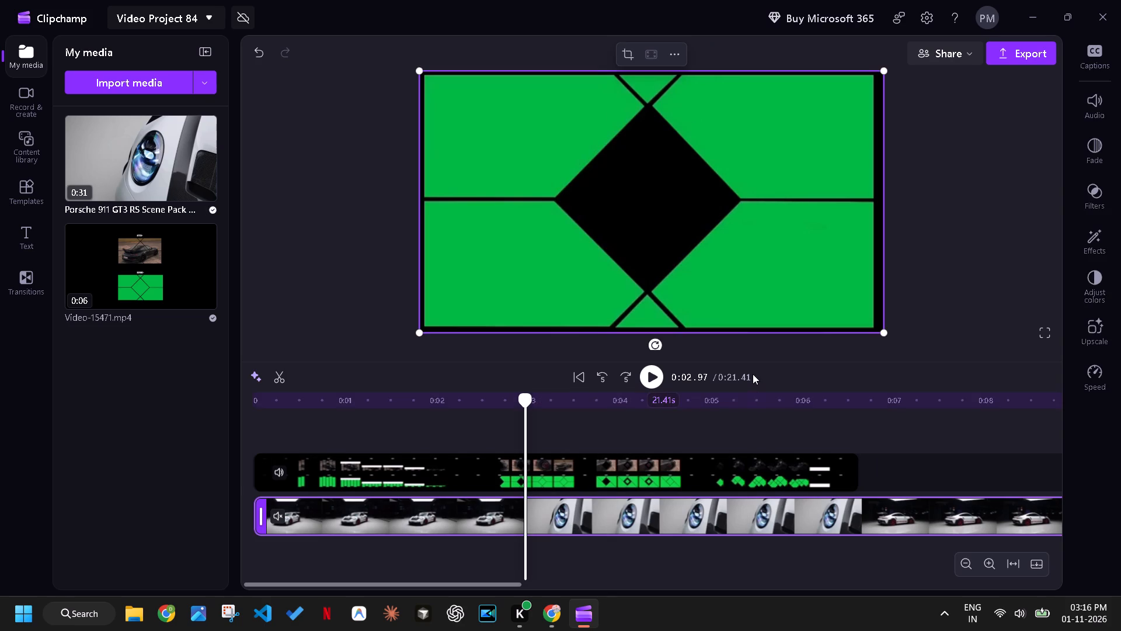
pyautogui.rightClick(636, 511)
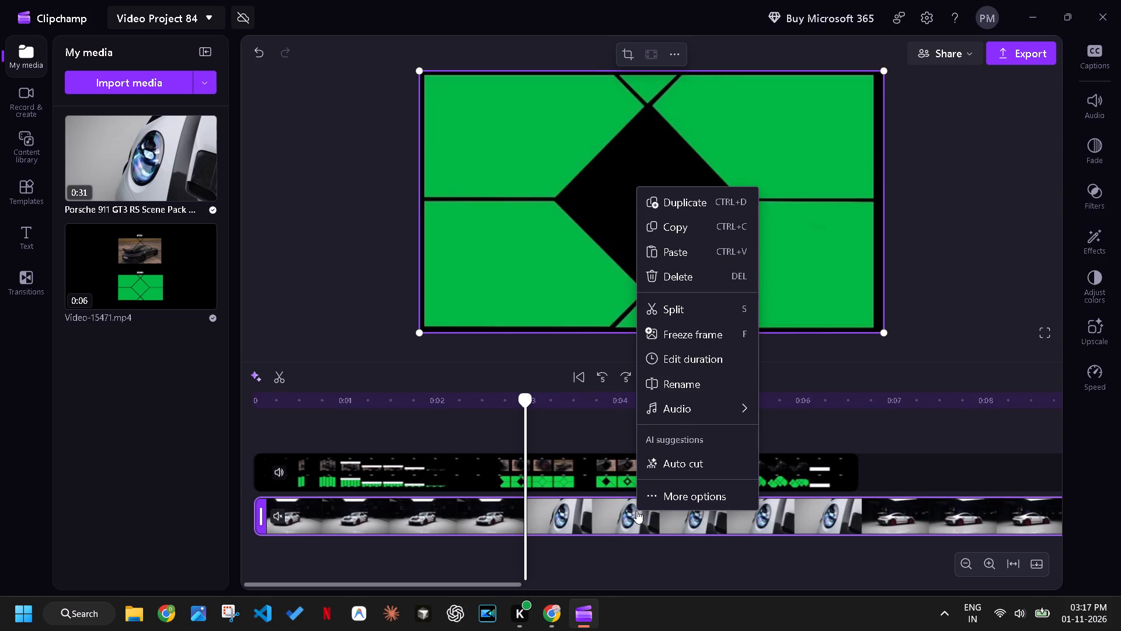
pyautogui.click(683, 312)
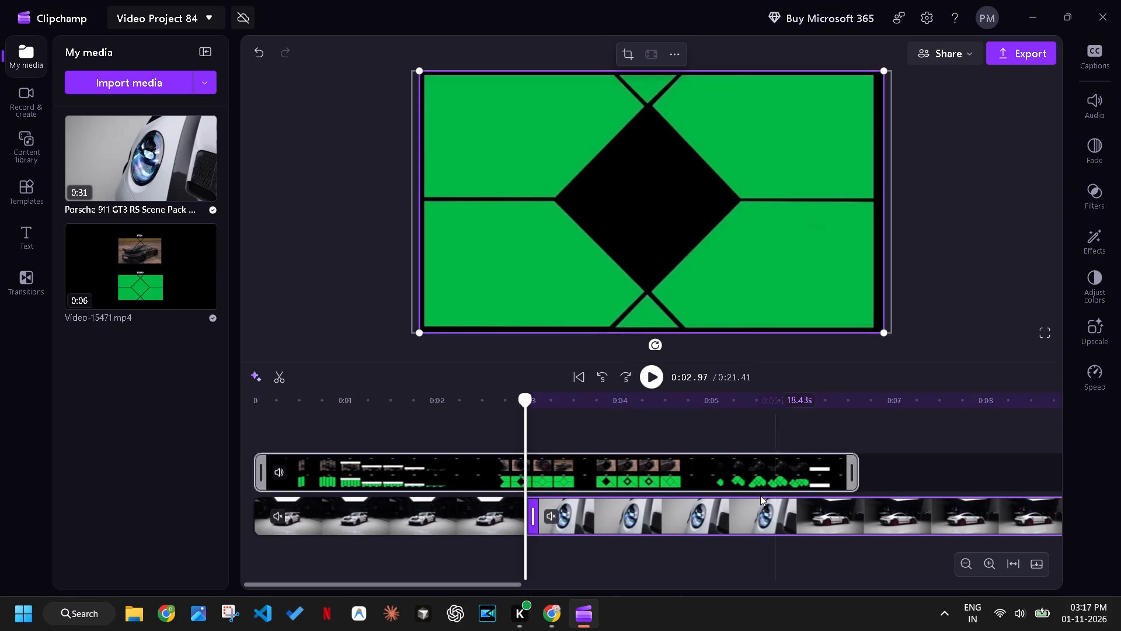
pyautogui.click(799, 432)
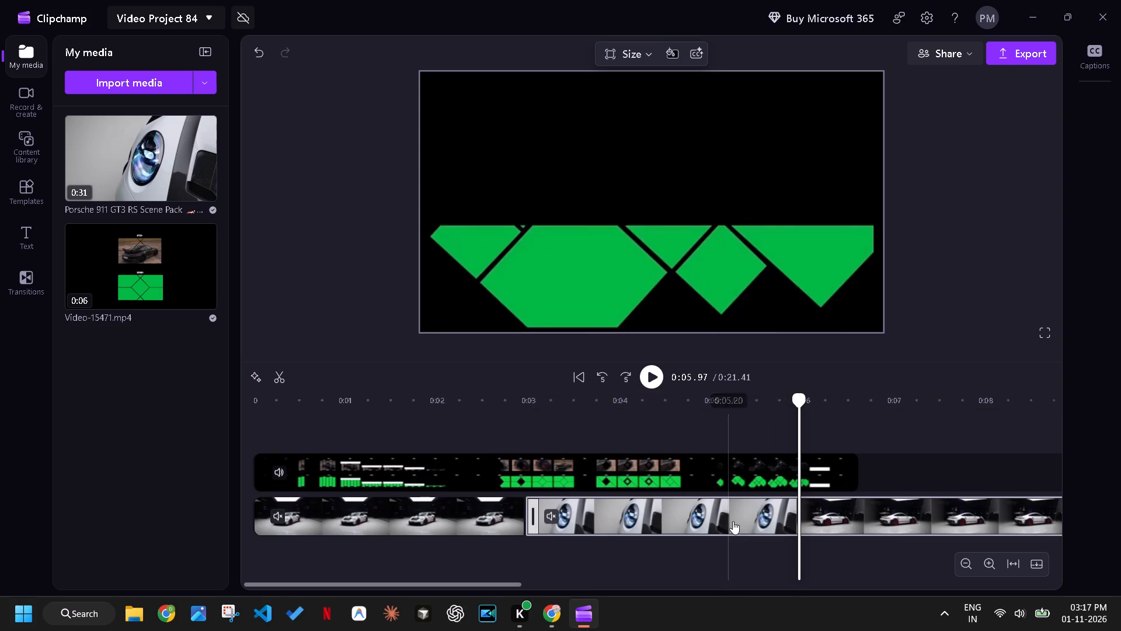
pyautogui.click(748, 515)
pyautogui.rightClick(748, 515)
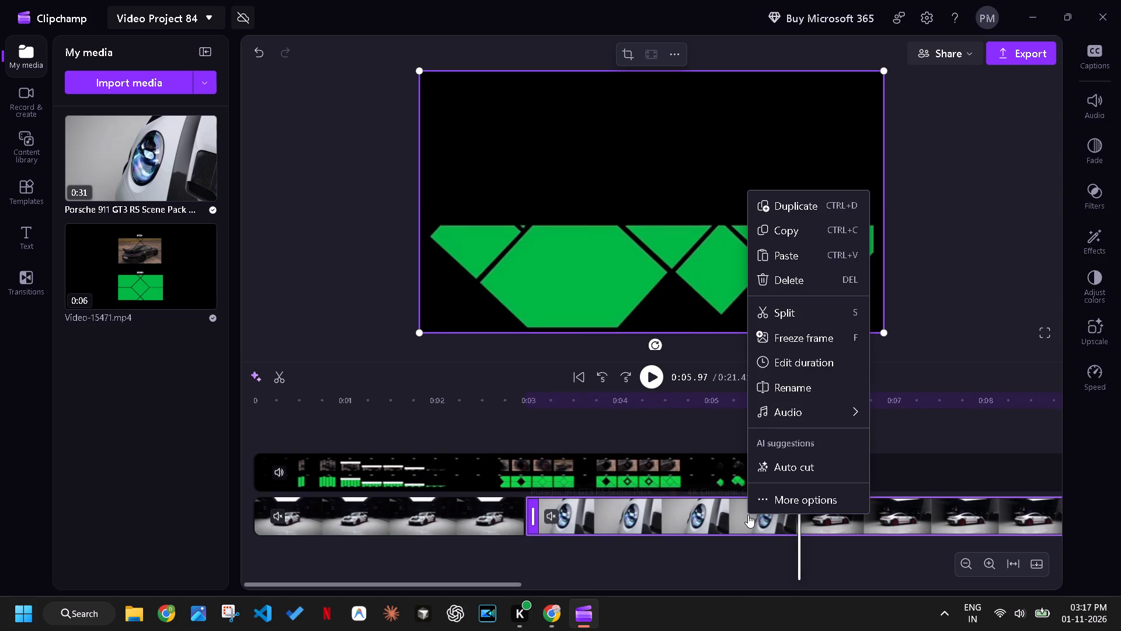
pyautogui.click(792, 316)
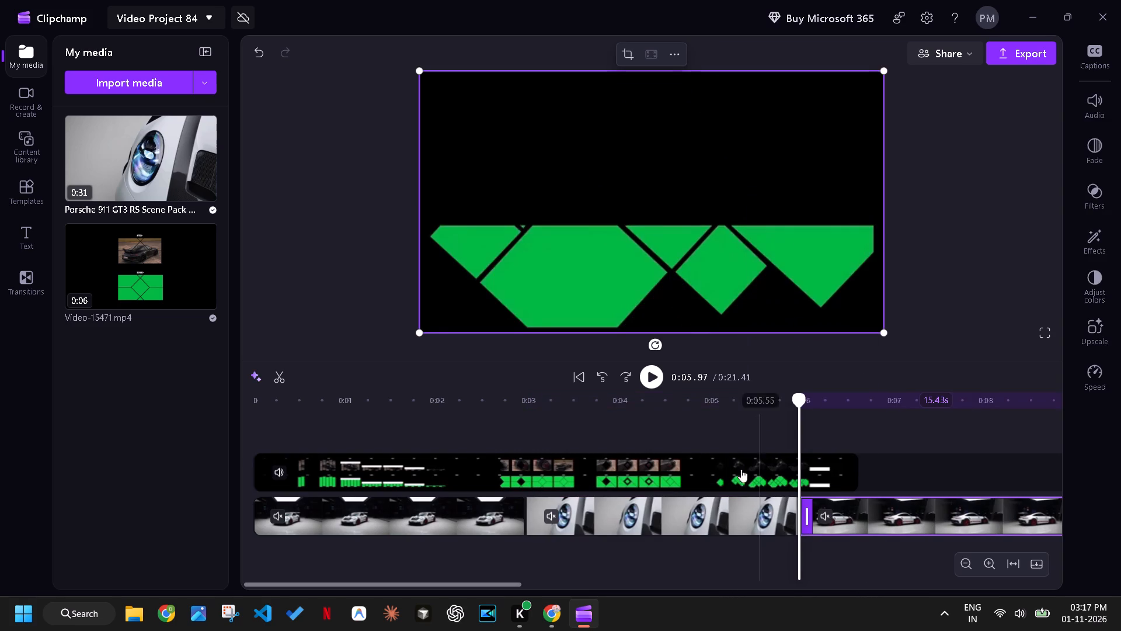
# Delete the headlight segment and move the remaining Porsche footage up against the first segment to close the gap.
pyautogui.click(726, 508)
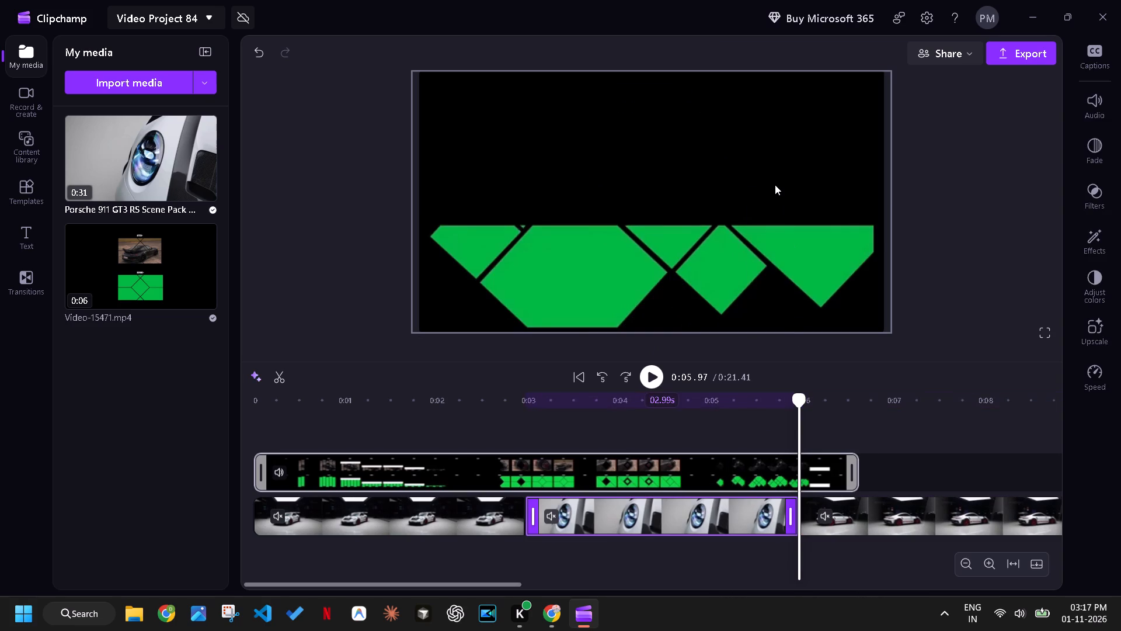
pyautogui.press('Delete')
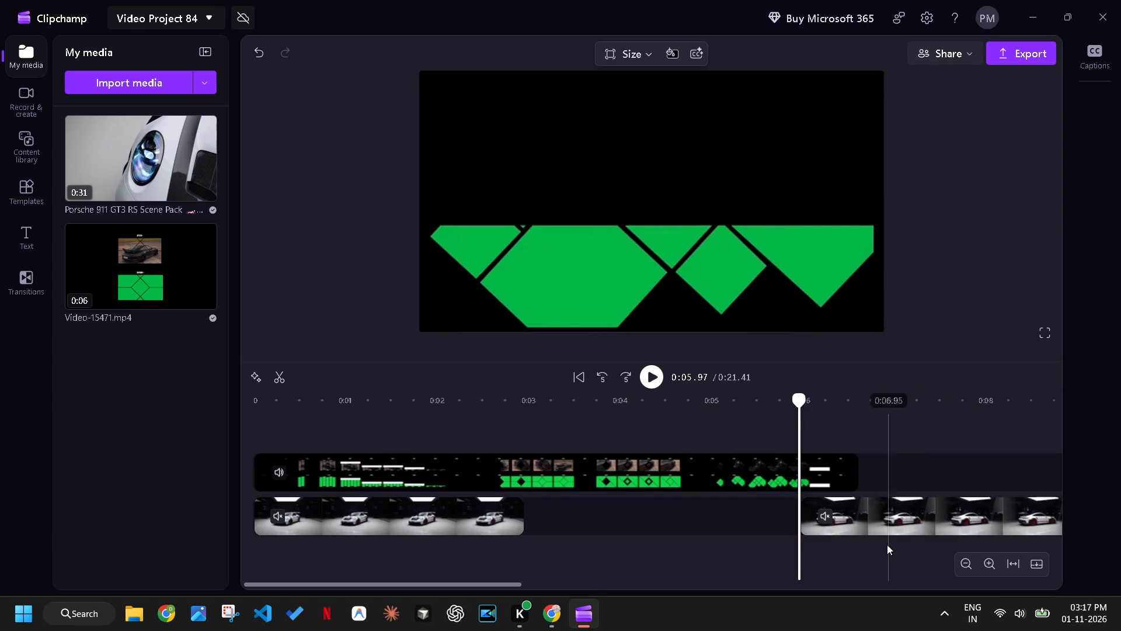
pyautogui.moveTo(894, 510); pyautogui.dragTo(620, 517)
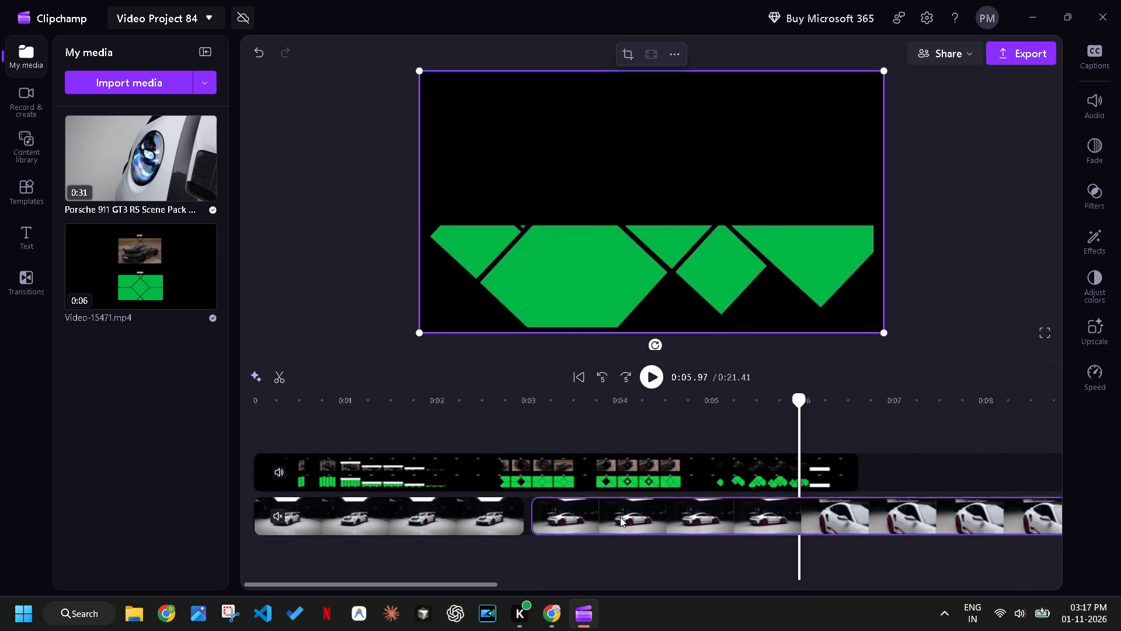
pyautogui.moveTo(620, 517); pyautogui.dragTo(610, 514)
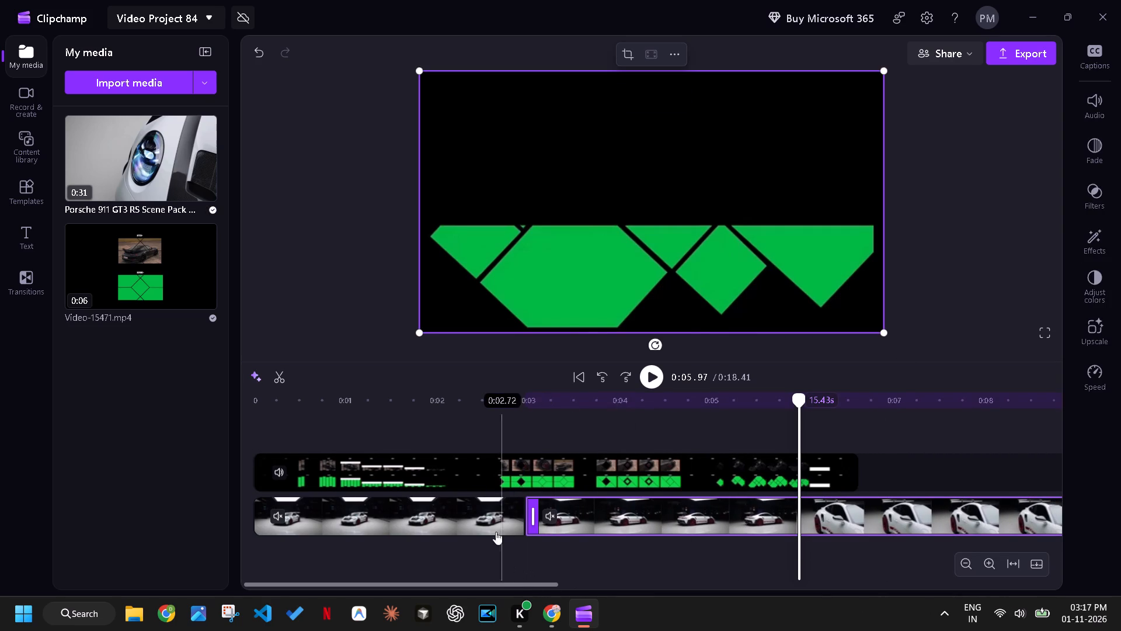
# Trim the end of the second Porsche segment to 3.66 s so it ends level with Video-15471.mp4 at 0:06.64.
pyautogui.moveTo(455, 586); pyautogui.dragTo(539, 586)
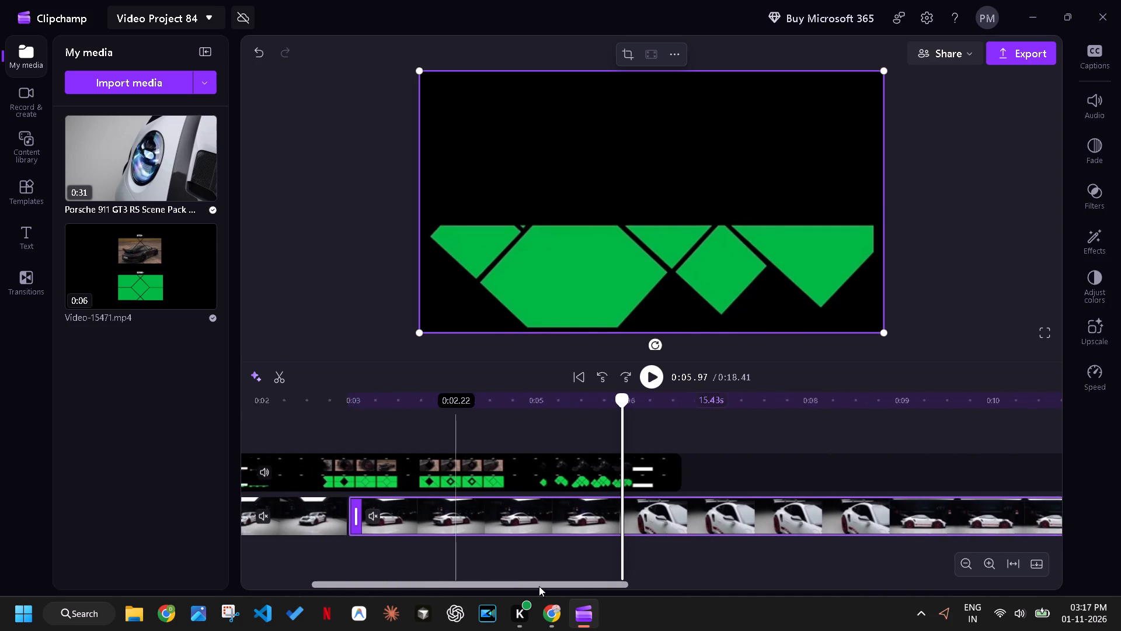
pyautogui.moveTo(539, 586); pyautogui.dragTo(892, 575)
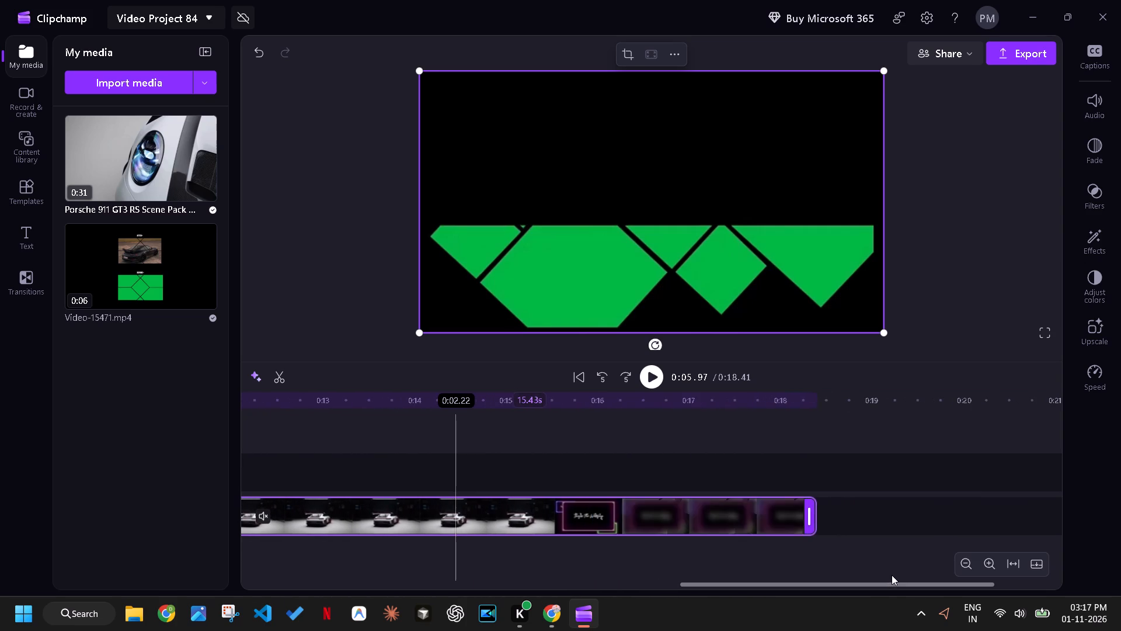
pyautogui.moveTo(812, 504); pyautogui.dragTo(563, 521)
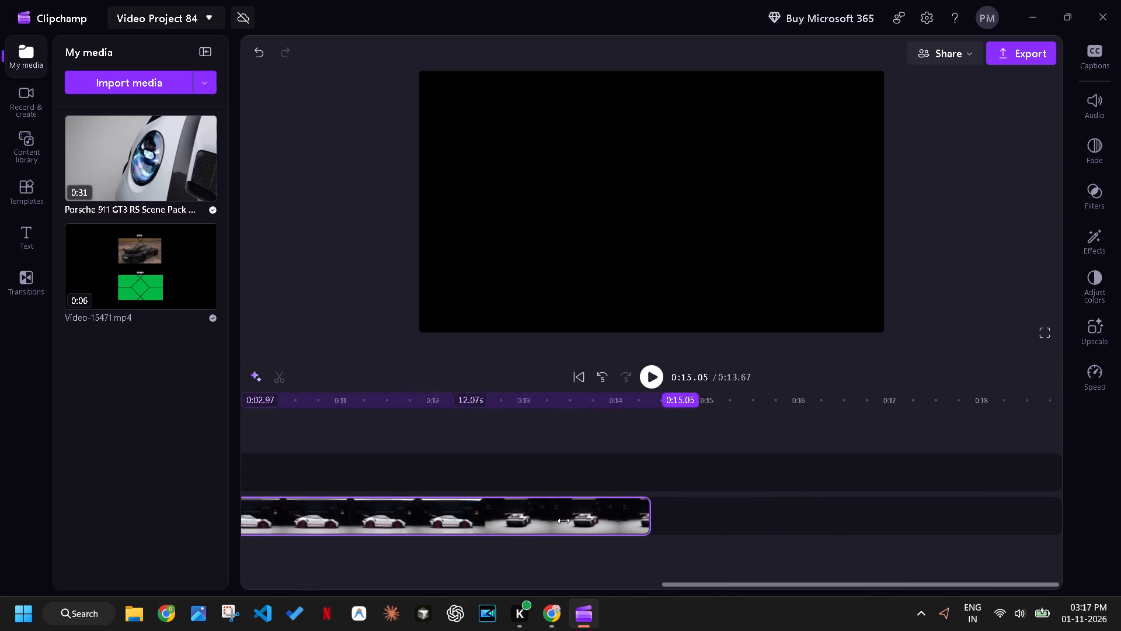
pyautogui.moveTo(563, 521); pyautogui.dragTo(467, 516)
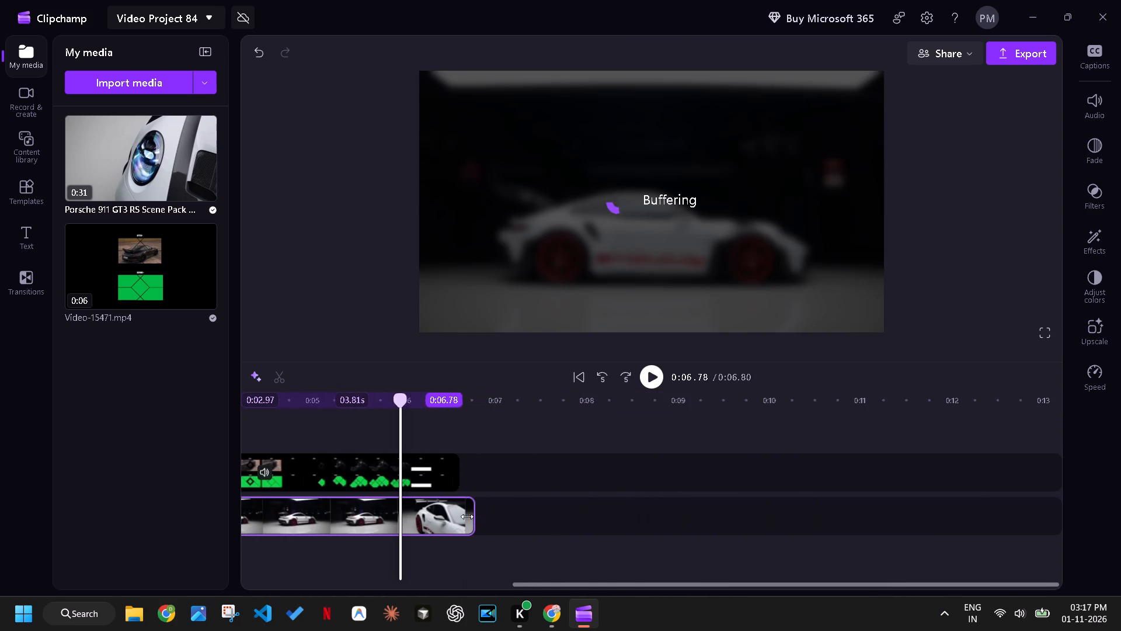
pyautogui.moveTo(467, 516); pyautogui.dragTo(457, 518)
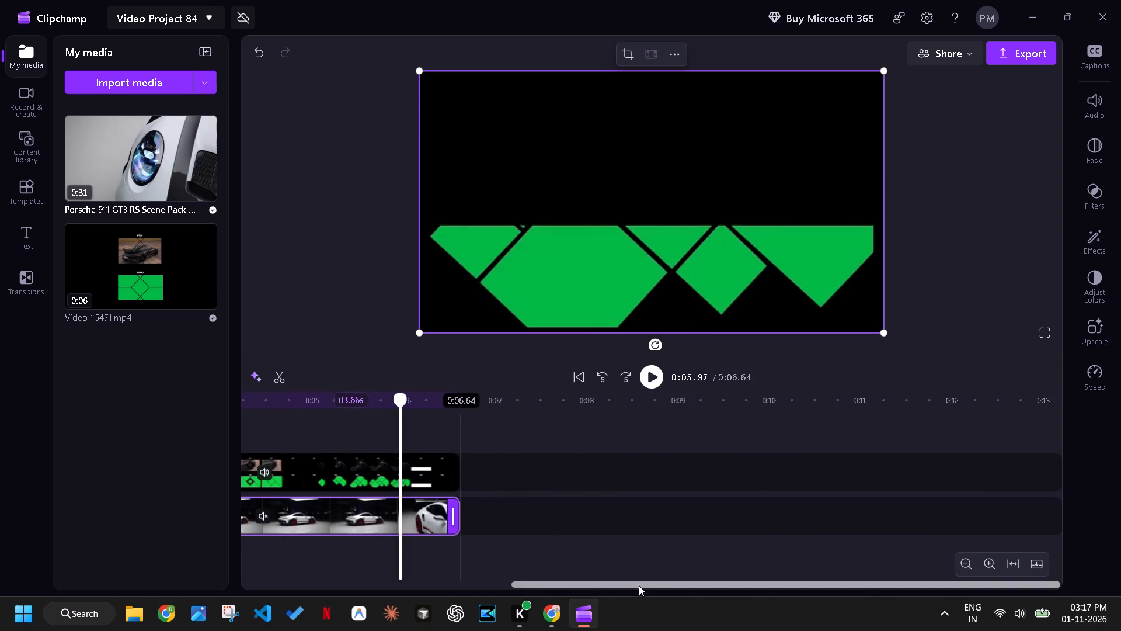
# Search the effects for "gree" and apply the Green screen effect to Video-15471.mp4 with green as the screen colour.
pyautogui.moveTo(636, 590); pyautogui.dragTo(452, 601)
pyautogui.moveTo(544, 584); pyautogui.dragTo(337, 593)
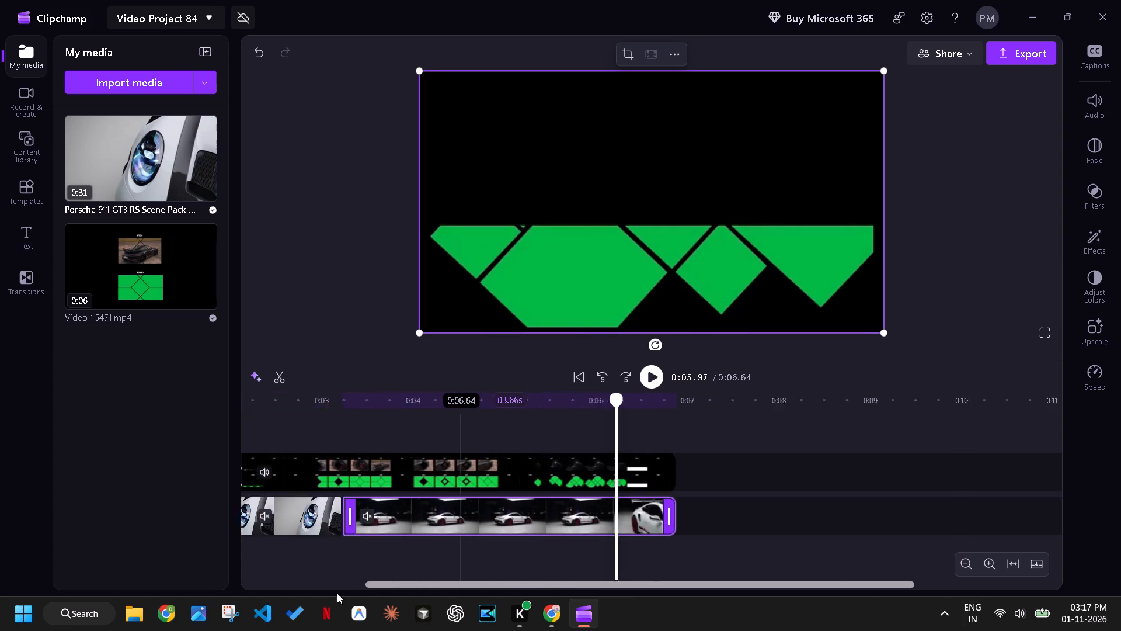
pyautogui.moveTo(337, 593); pyautogui.dragTo(207, 582)
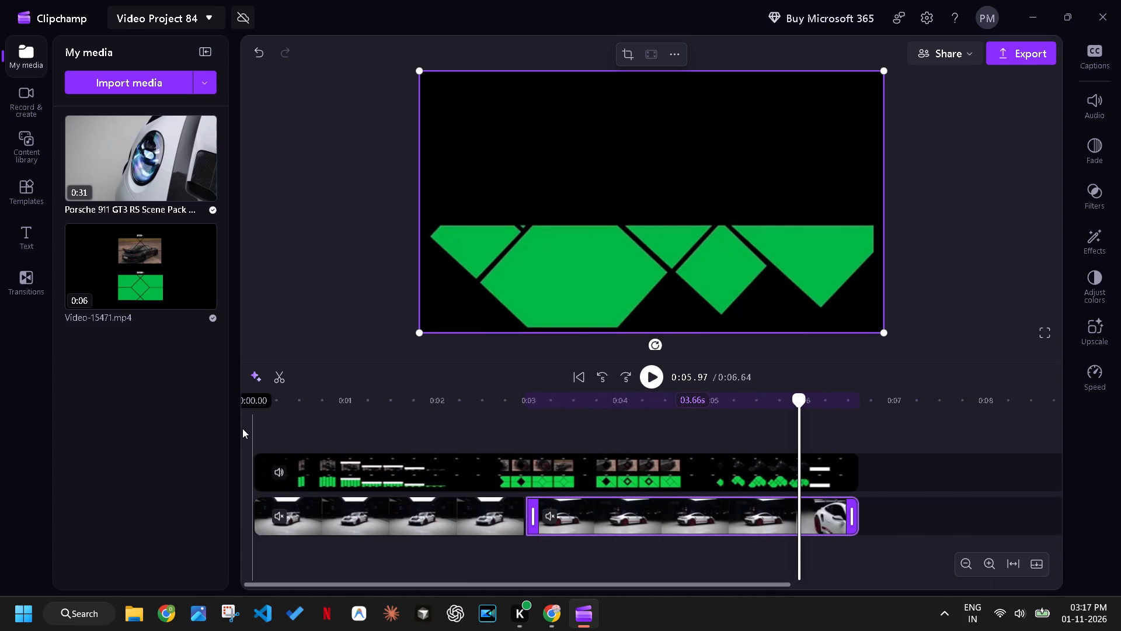
pyautogui.click(242, 430)
pyautogui.click(378, 477)
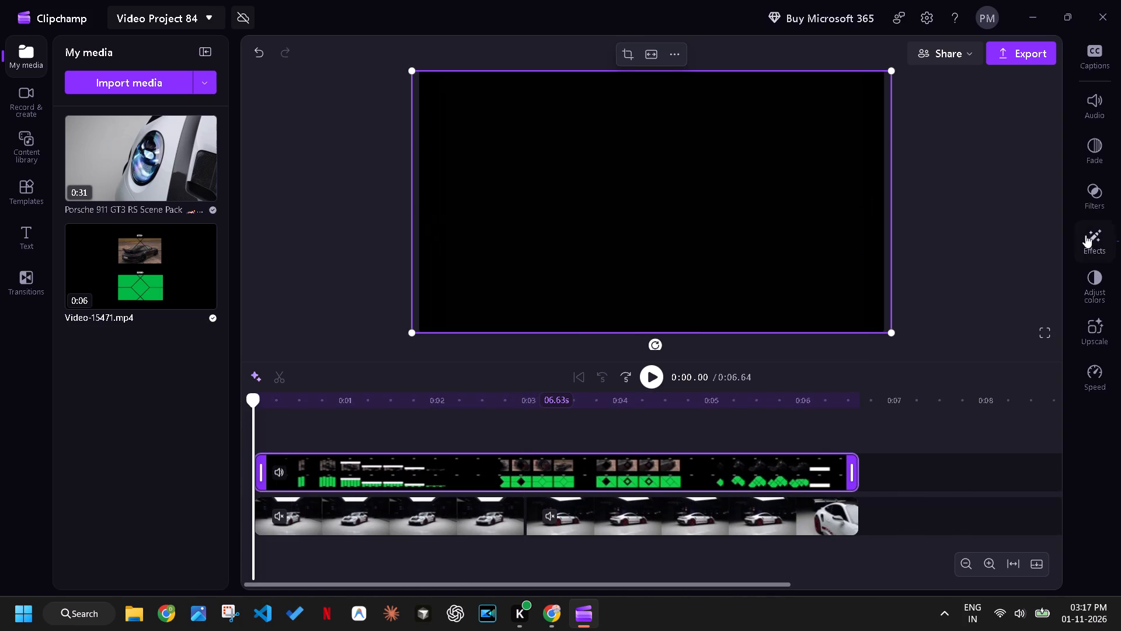
pyautogui.click(1088, 239)
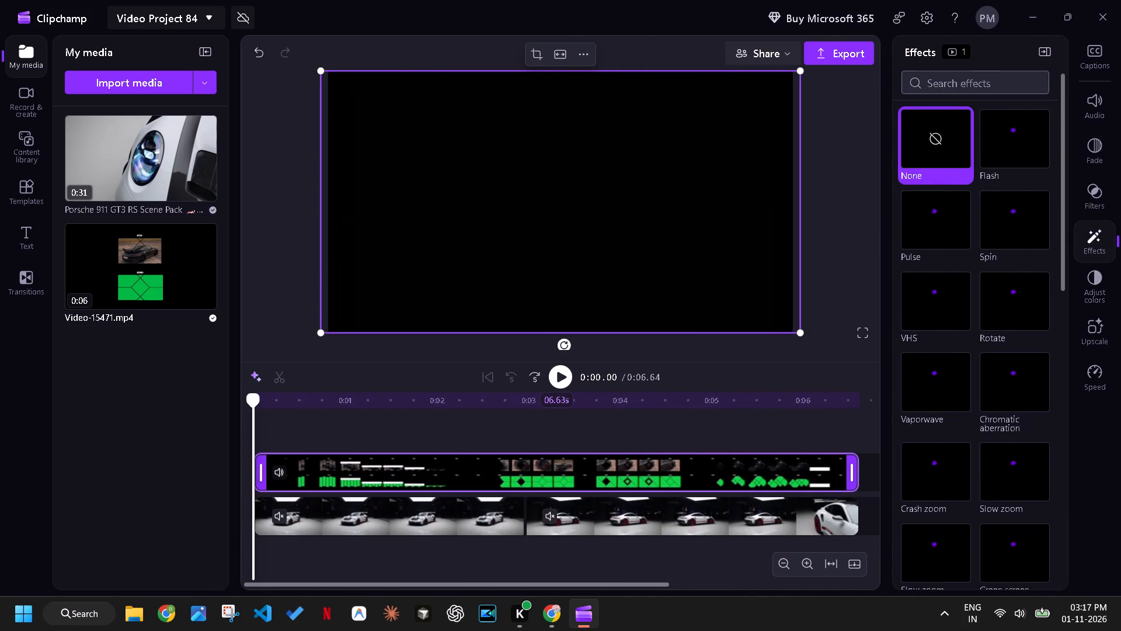
pyautogui.click(984, 86)
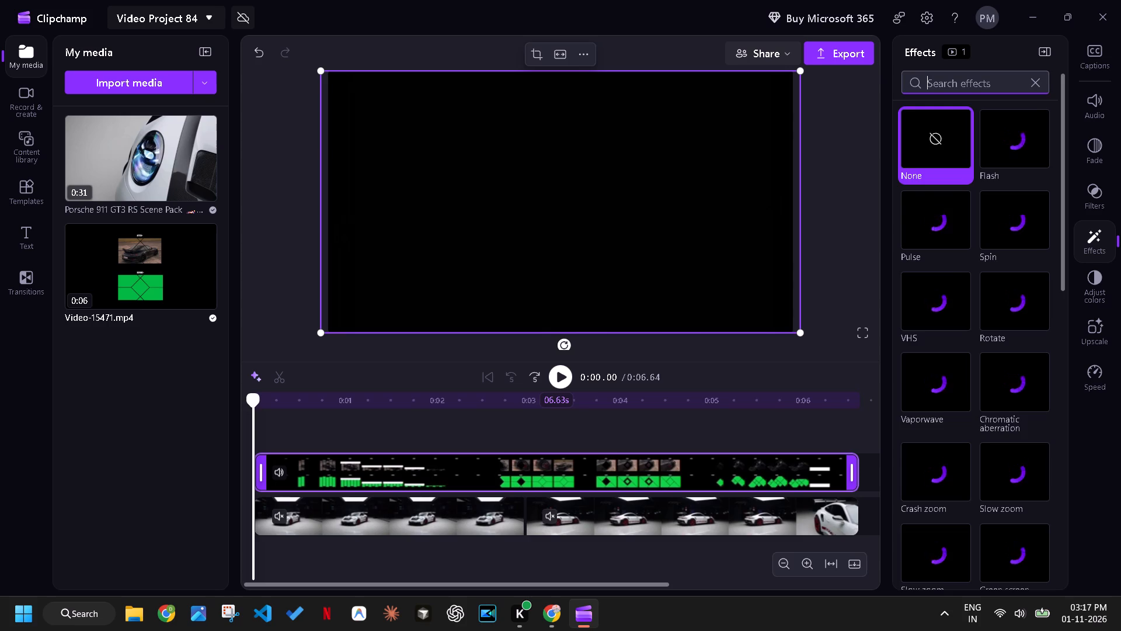
pyautogui.write('gree')
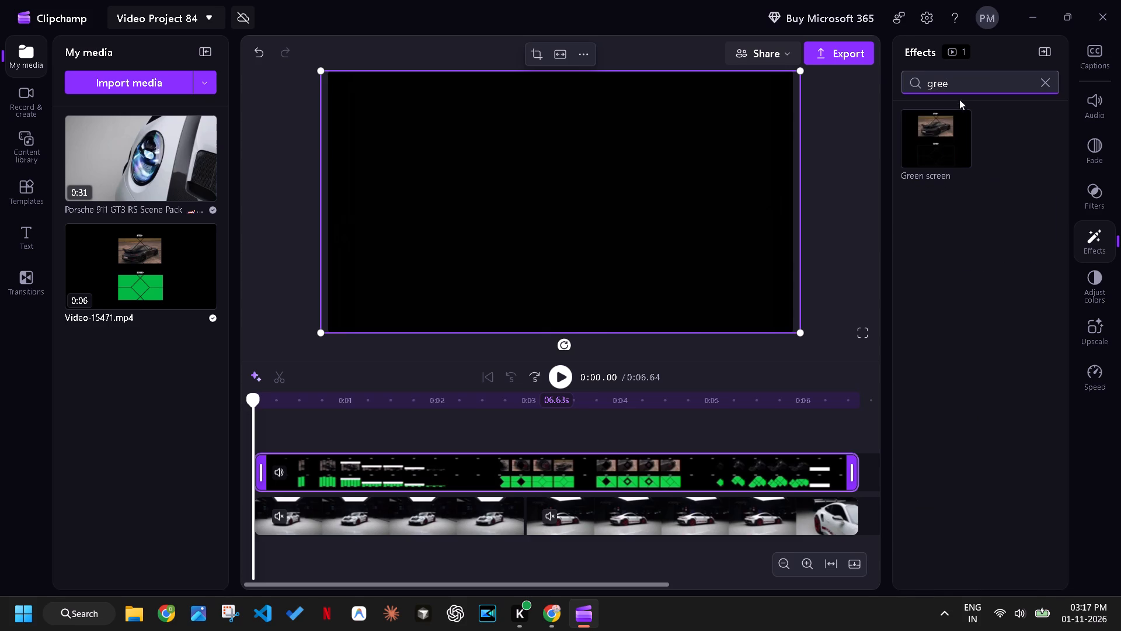
pyautogui.click(925, 139)
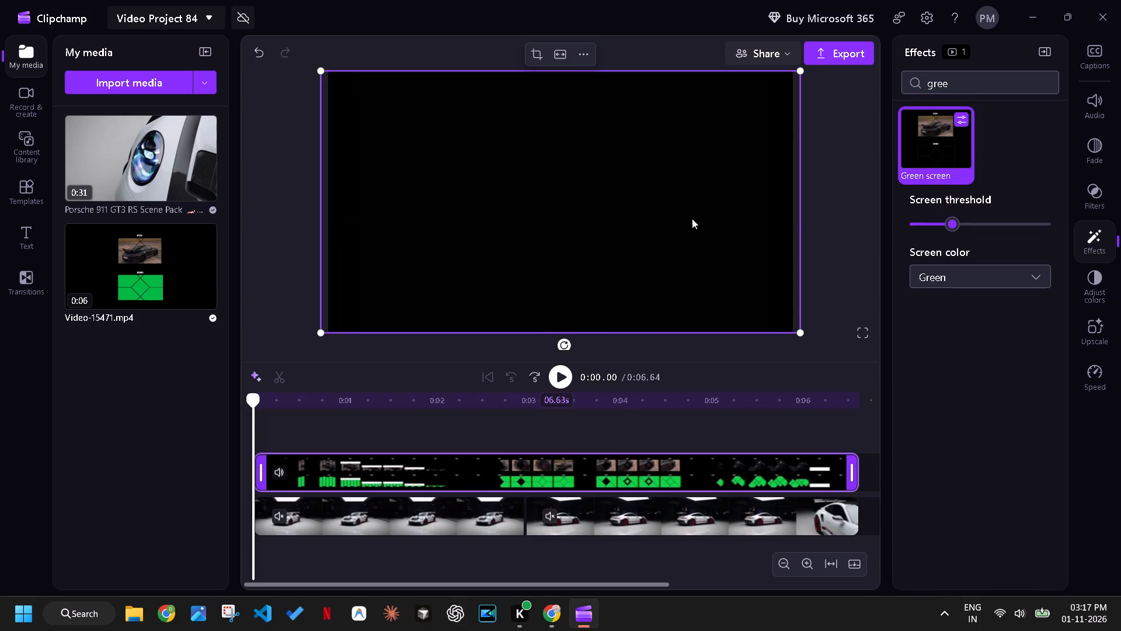
# Play the keyed composite, check the frames near its end, and replay it from the start to about 0:04.43.
pyautogui.click(564, 382)
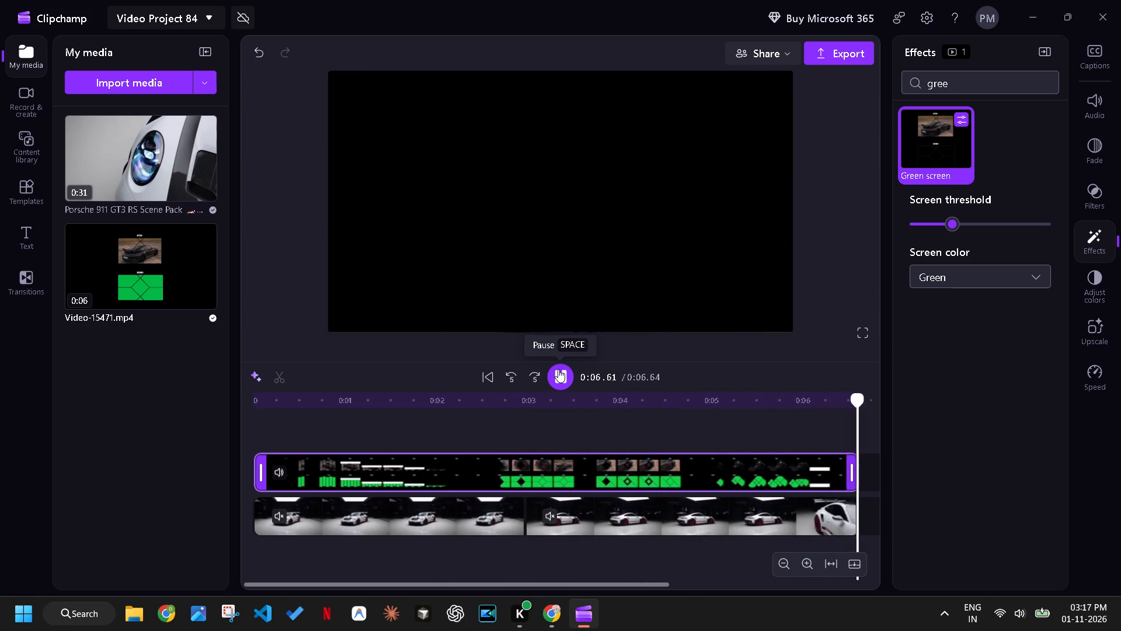
pyautogui.moveTo(553, 580); pyautogui.dragTo(496, 590)
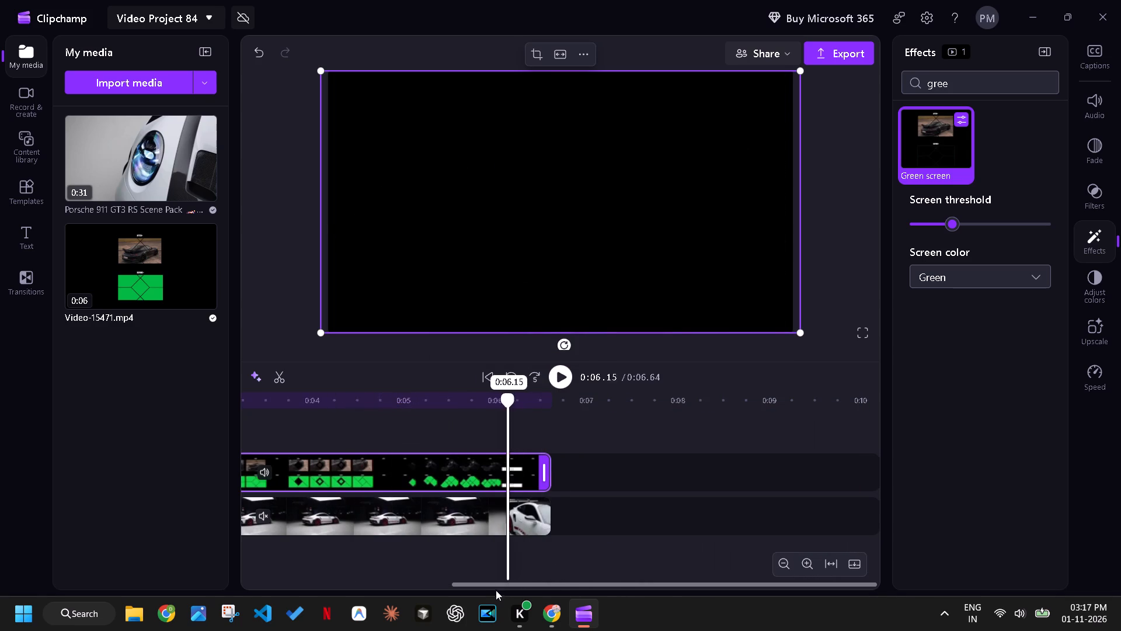
pyautogui.moveTo(496, 590); pyautogui.dragTo(490, 591)
pyautogui.moveTo(502, 583); pyautogui.dragTo(259, 603)
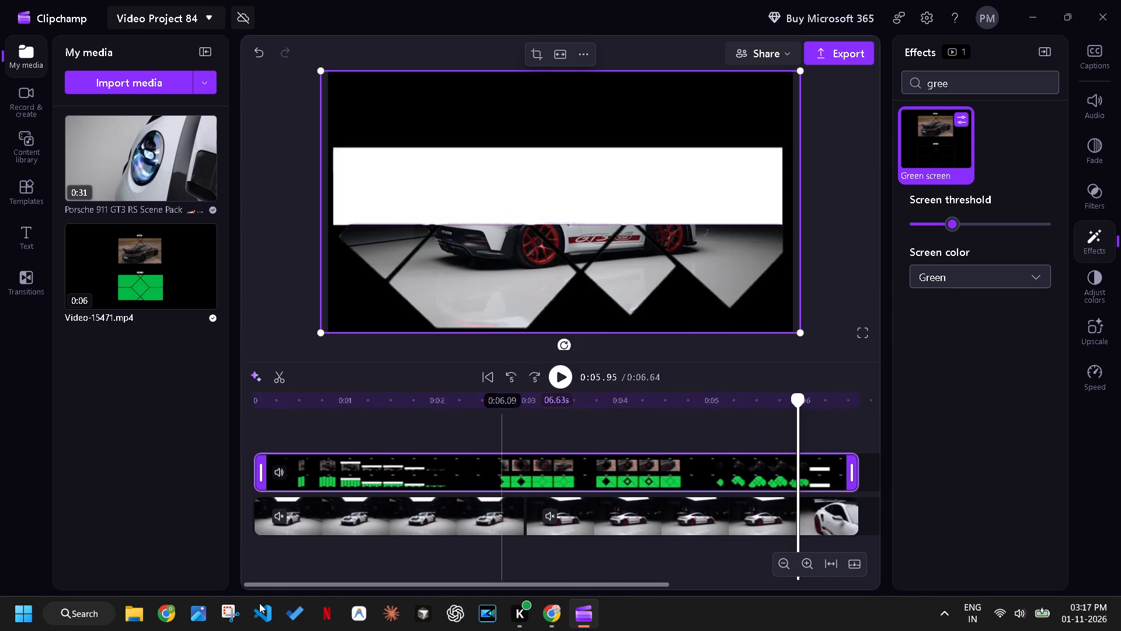
pyautogui.click(248, 426)
pyautogui.press('space')
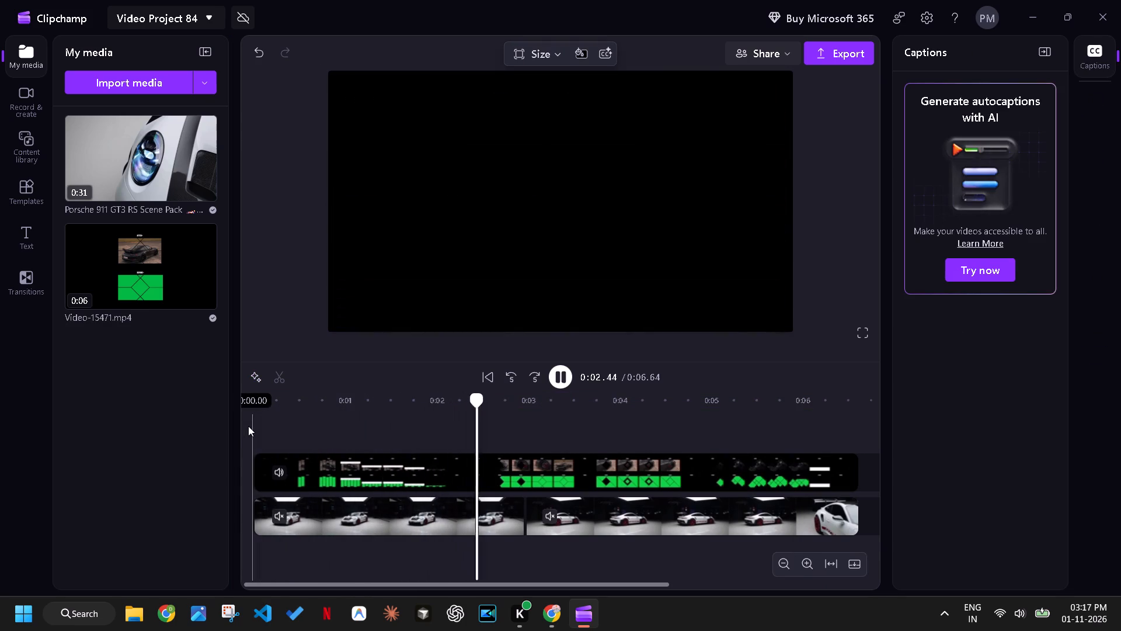
pyautogui.press('space')
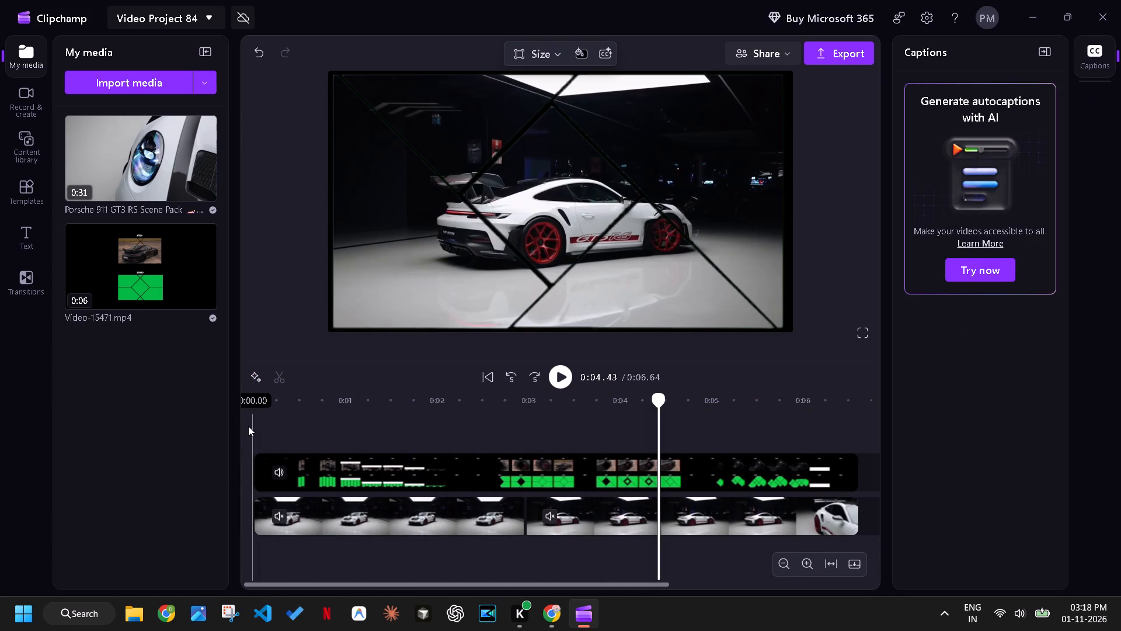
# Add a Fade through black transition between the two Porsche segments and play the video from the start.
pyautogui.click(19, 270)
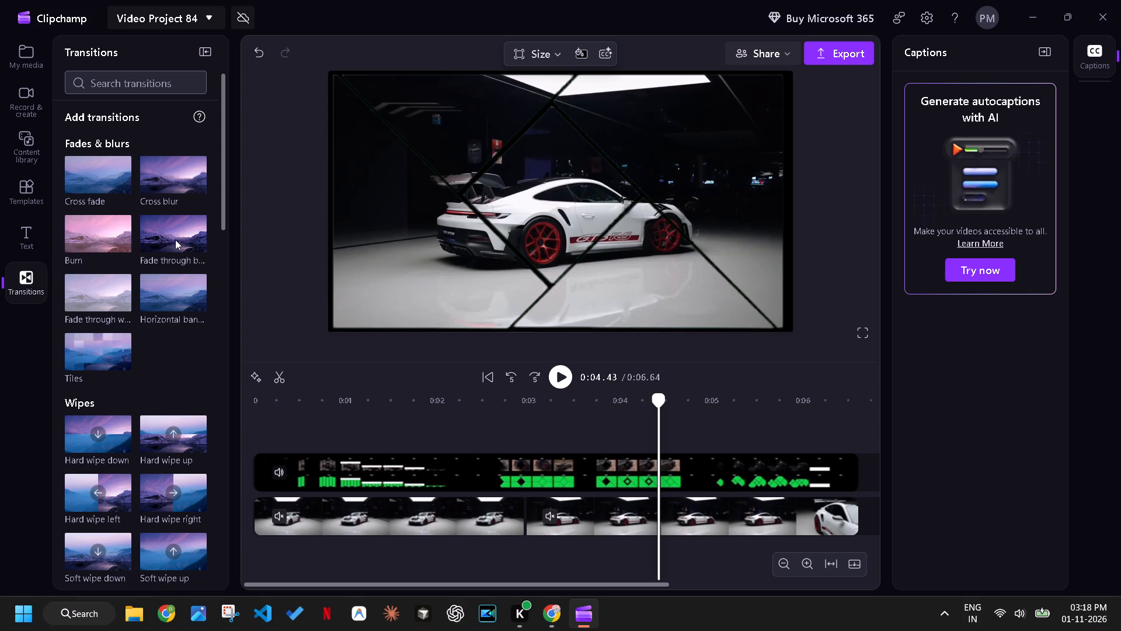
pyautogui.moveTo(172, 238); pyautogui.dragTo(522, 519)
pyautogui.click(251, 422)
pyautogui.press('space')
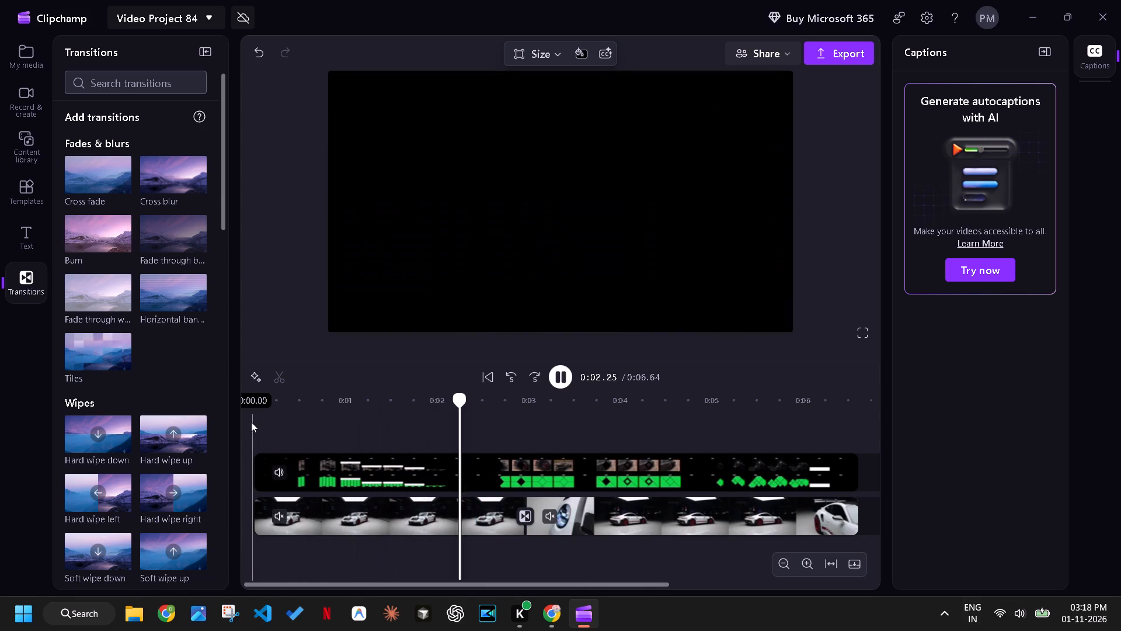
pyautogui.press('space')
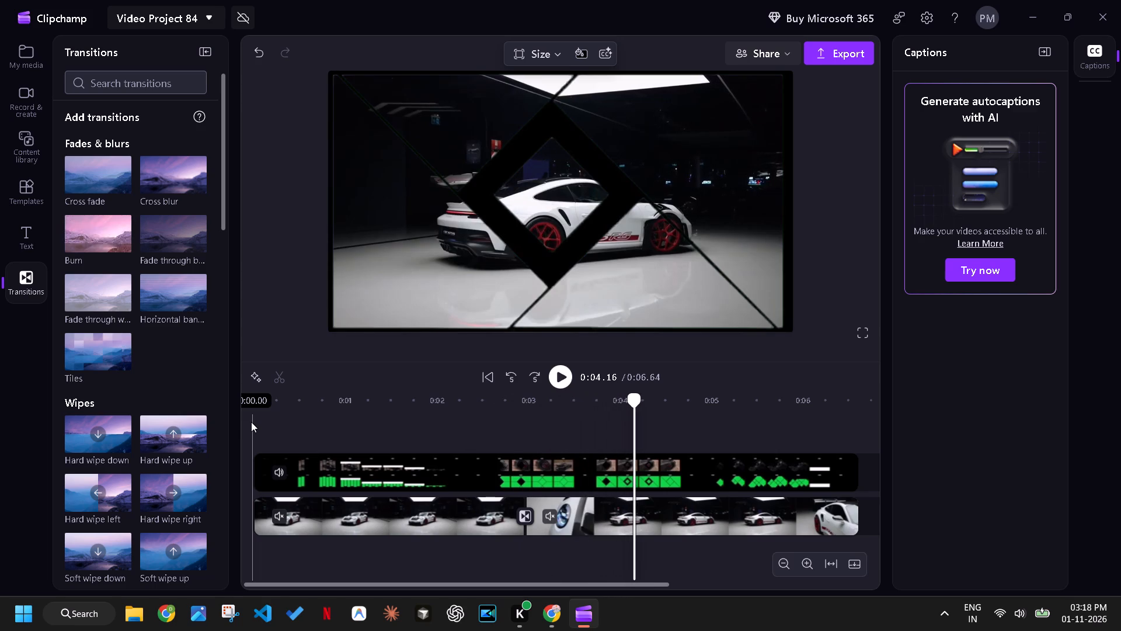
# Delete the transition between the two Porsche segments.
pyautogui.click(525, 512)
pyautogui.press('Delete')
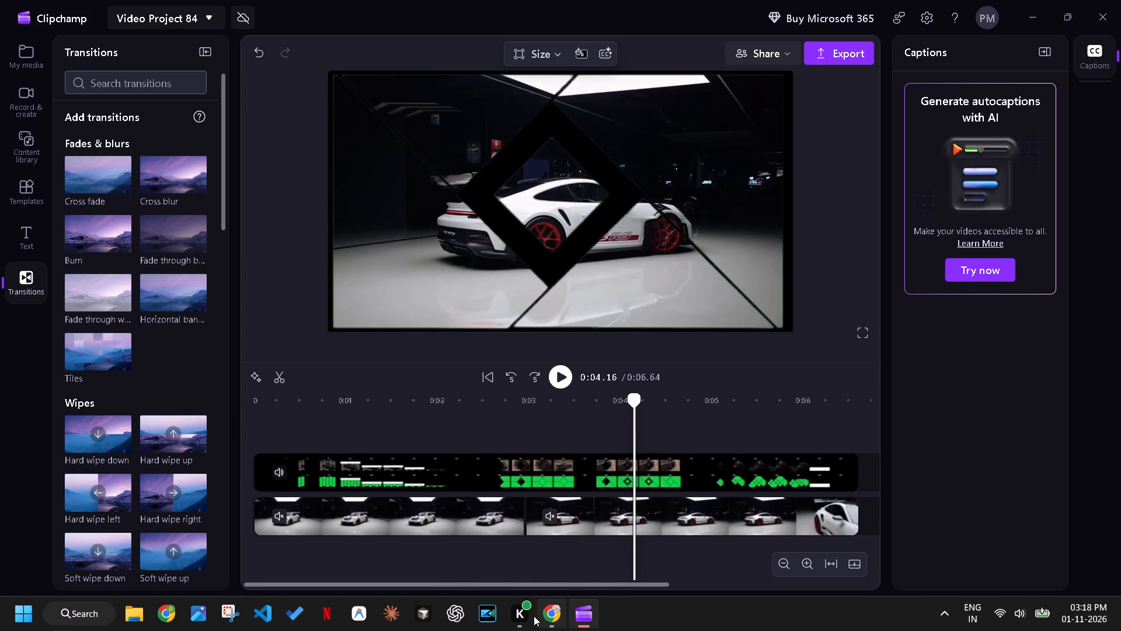
# Switch to Chrome and search YouTube for "porsche 911 footage".
pyautogui.click(546, 608)
pyautogui.click(465, 88)
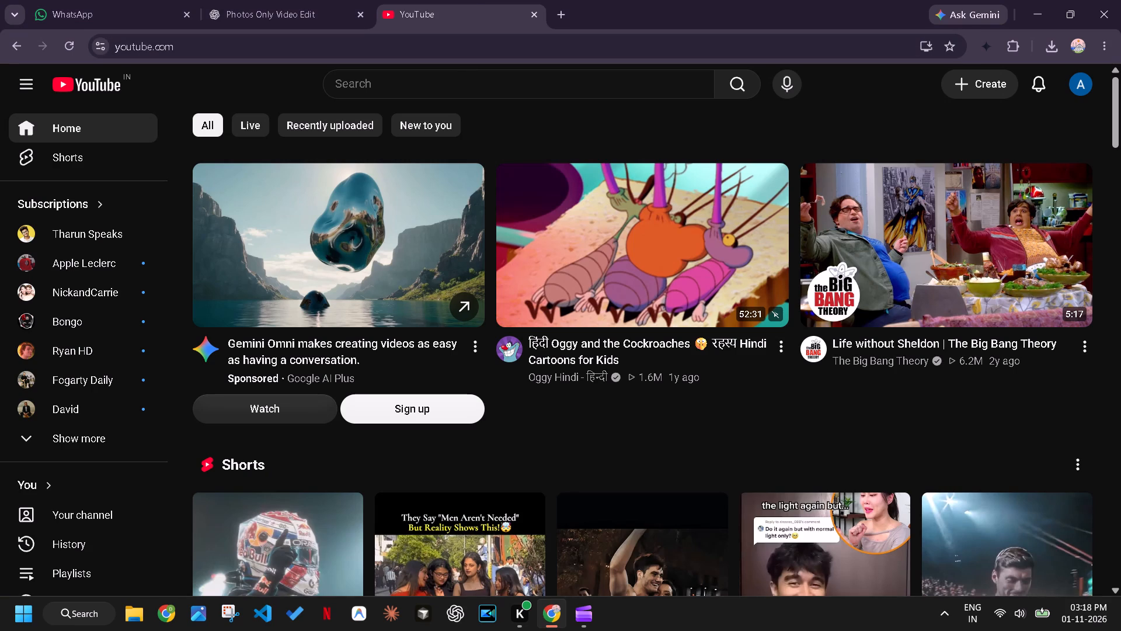
pyautogui.write('porsche footage')
pyautogui.press('space')
pyautogui.press('Down')
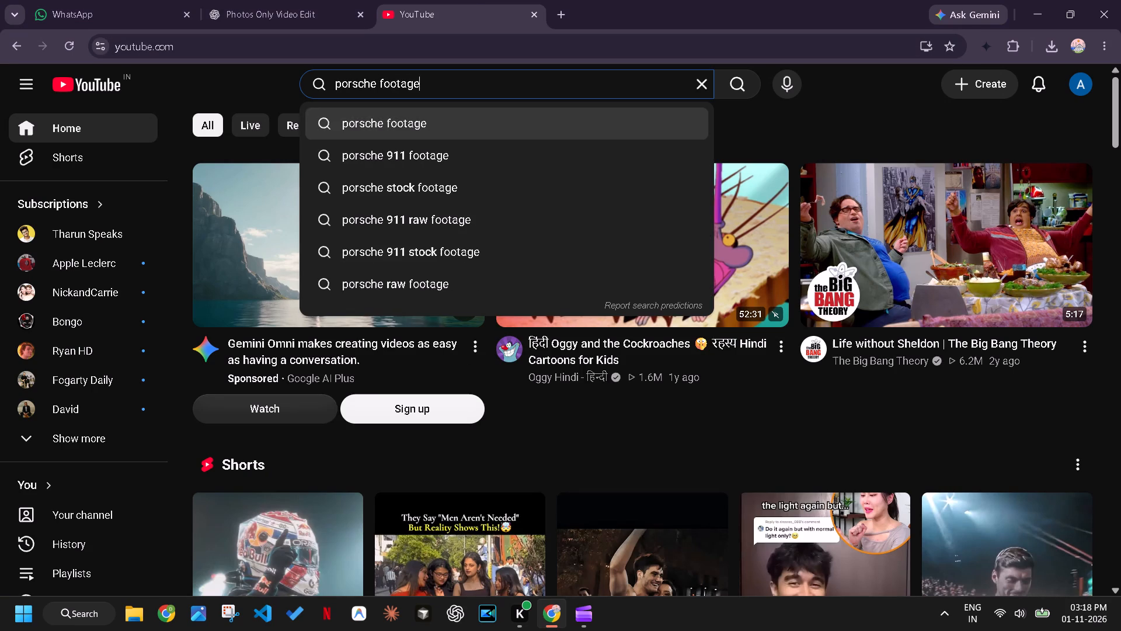
pyautogui.press('Down')
pyautogui.press('Return')
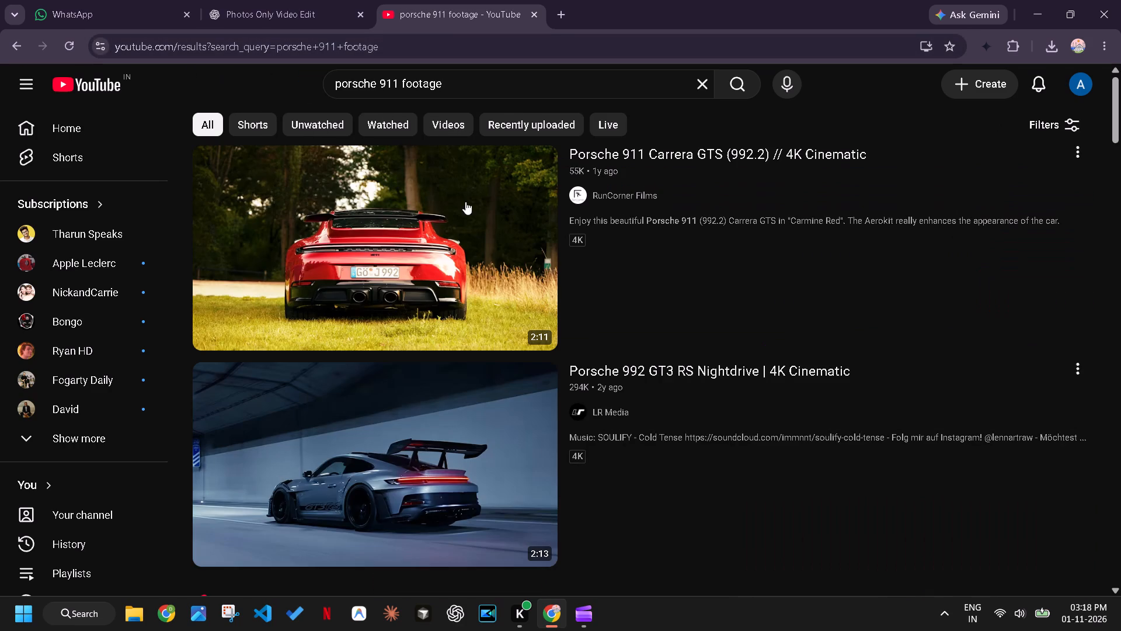
# Look through the YouTube results for Porsche 911 videos and scene packs that could supply more car footage.
pyautogui.scroll(-3, 478, 269)
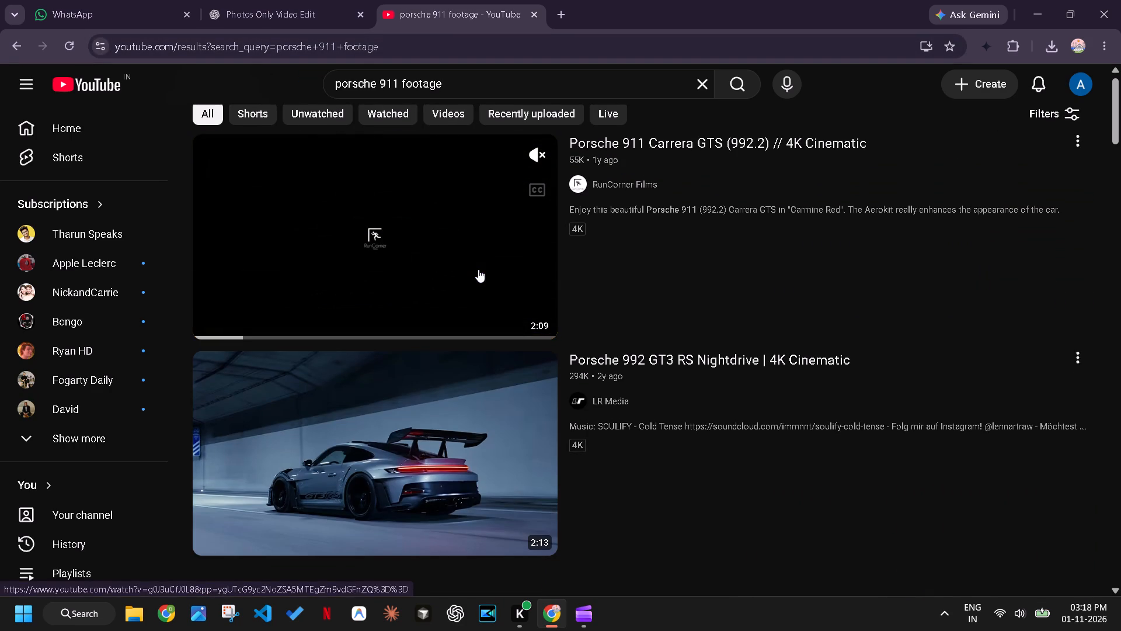
pyautogui.scroll(-3, 572, 384)
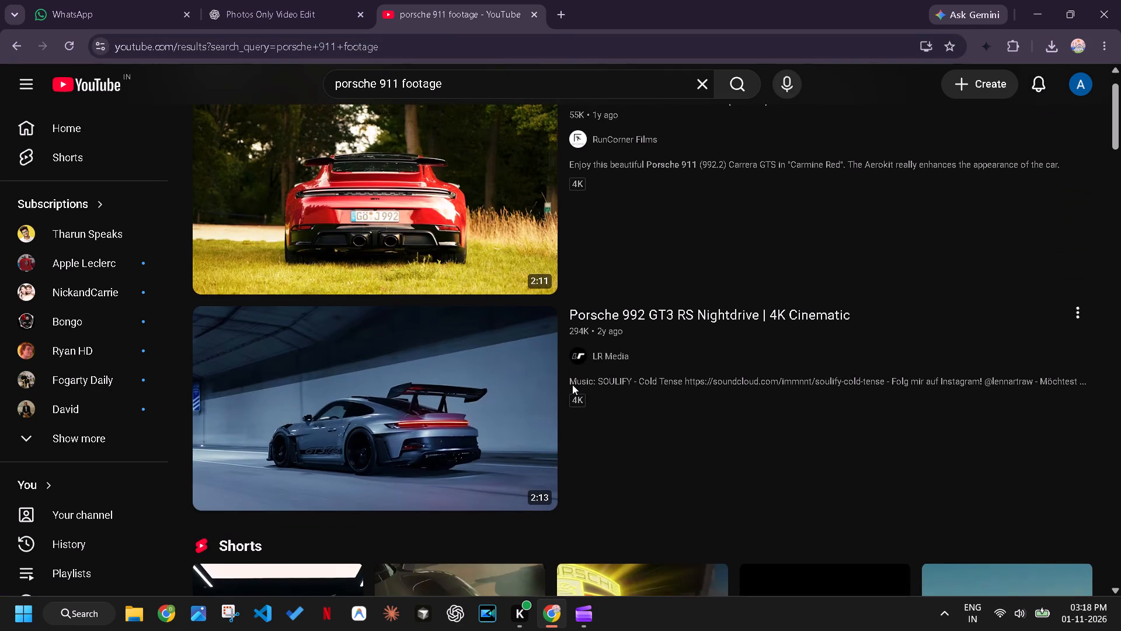
pyautogui.scroll(-4, 572, 384)
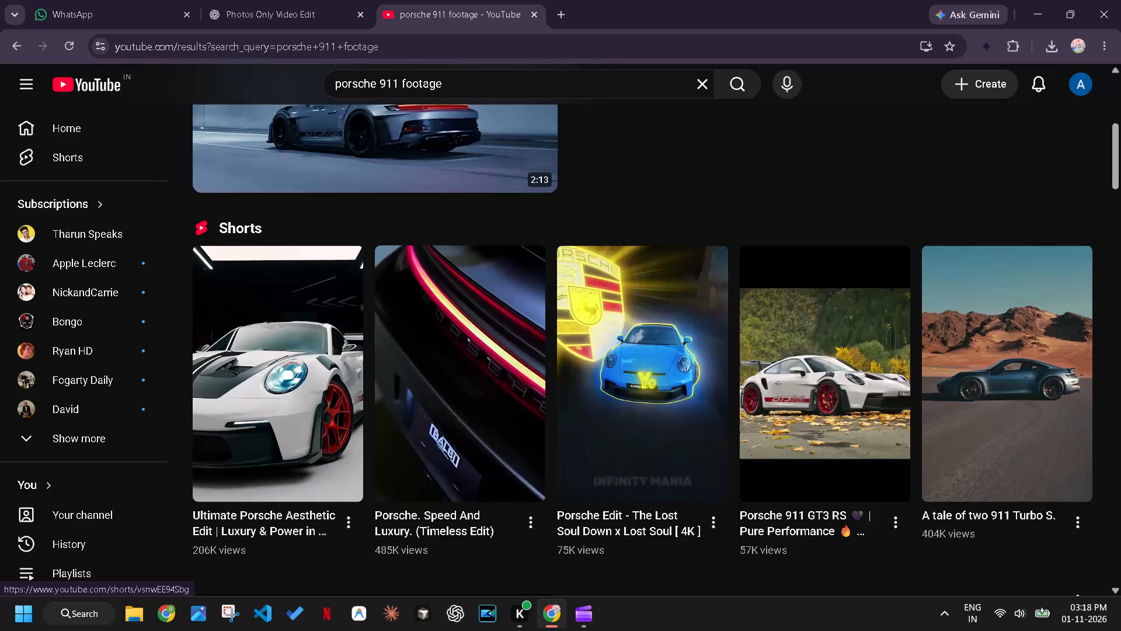
pyautogui.scroll(-5, 450, 390)
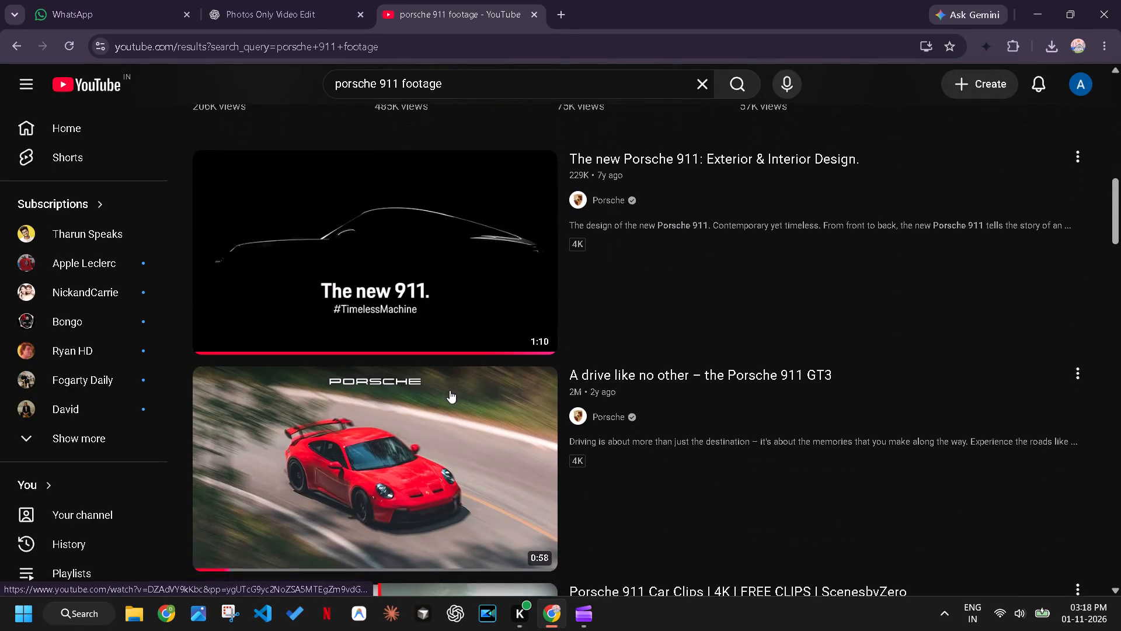
pyautogui.scroll(-2, 450, 390)
pyautogui.scroll(-2, 675, 585)
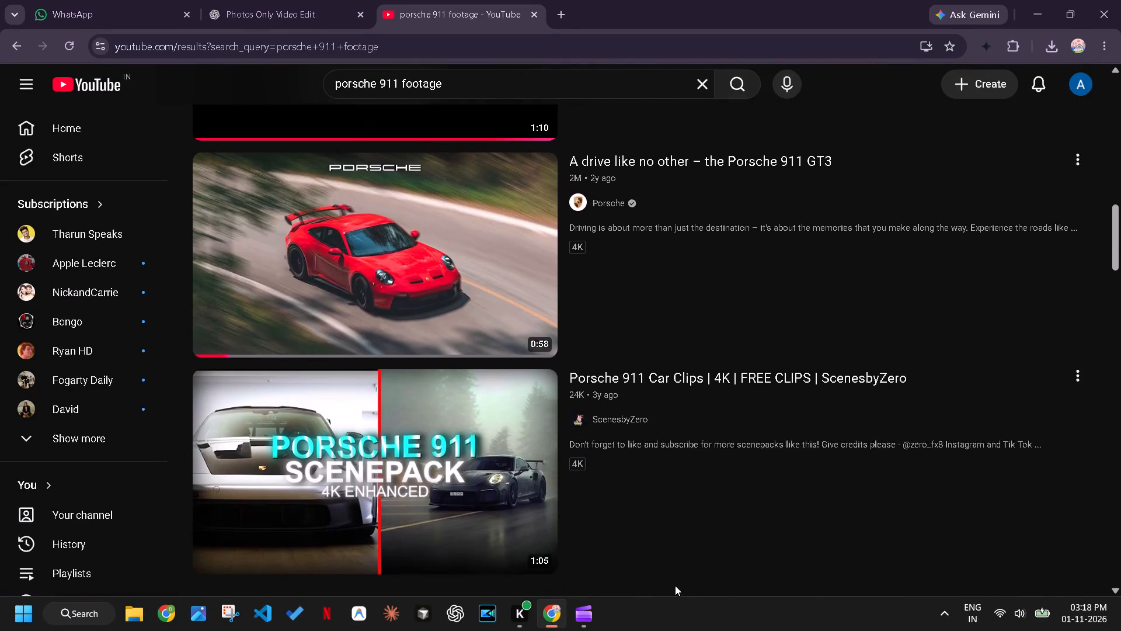
pyautogui.scroll(-3, 675, 585)
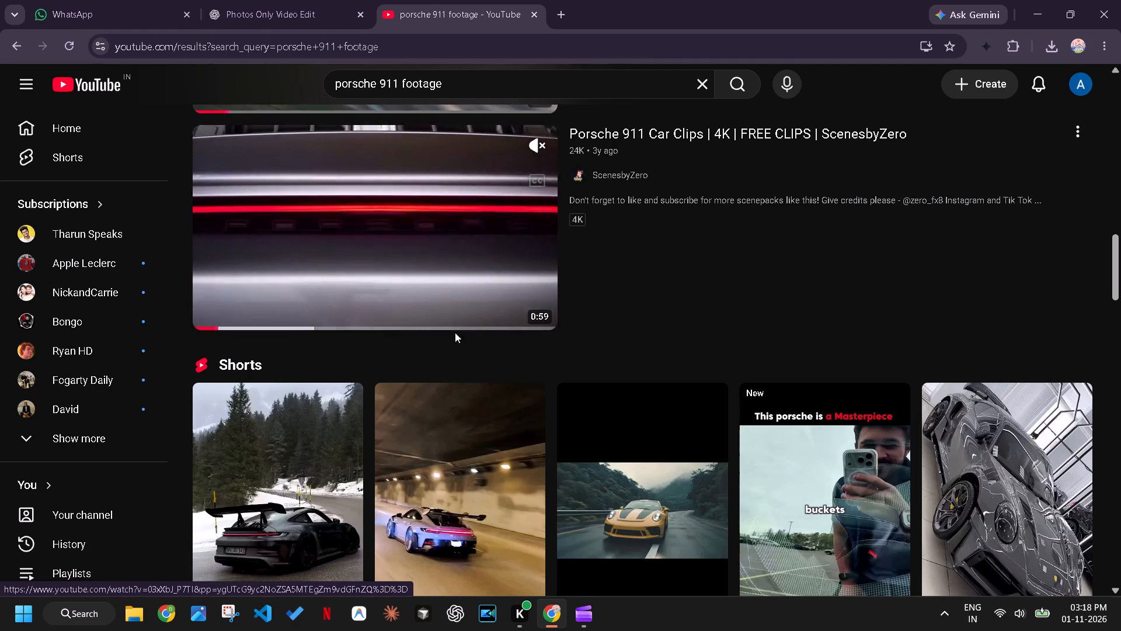
# Switch back to Clipchamp and play the edit from the start, pausing at about 0:00.98.
pyautogui.click(582, 623)
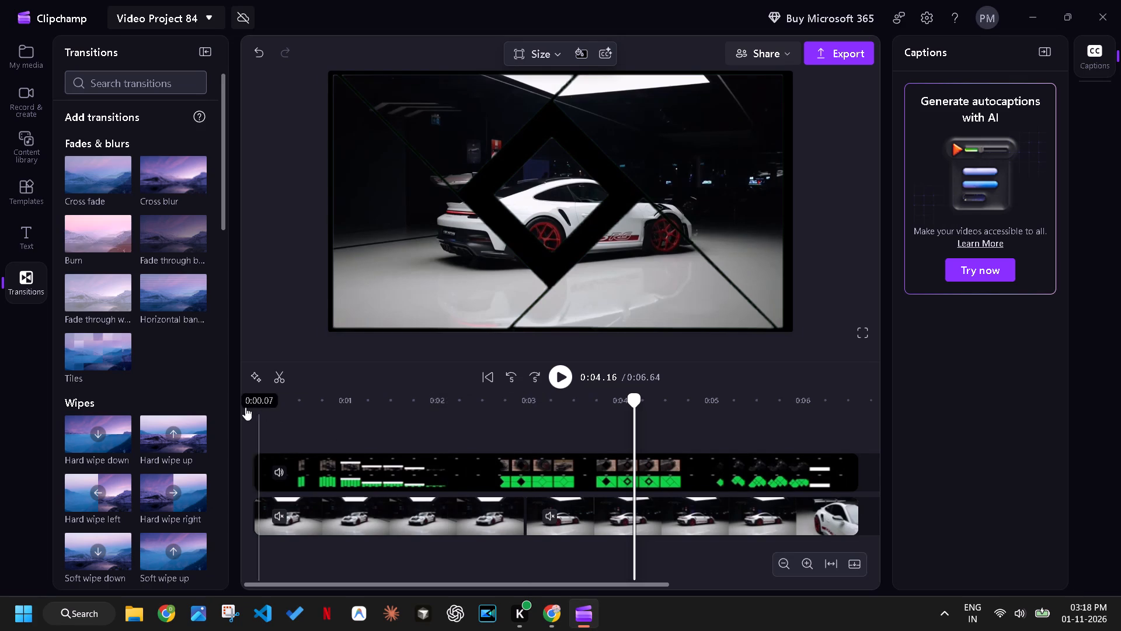
pyautogui.click(253, 409)
pyautogui.press('space')
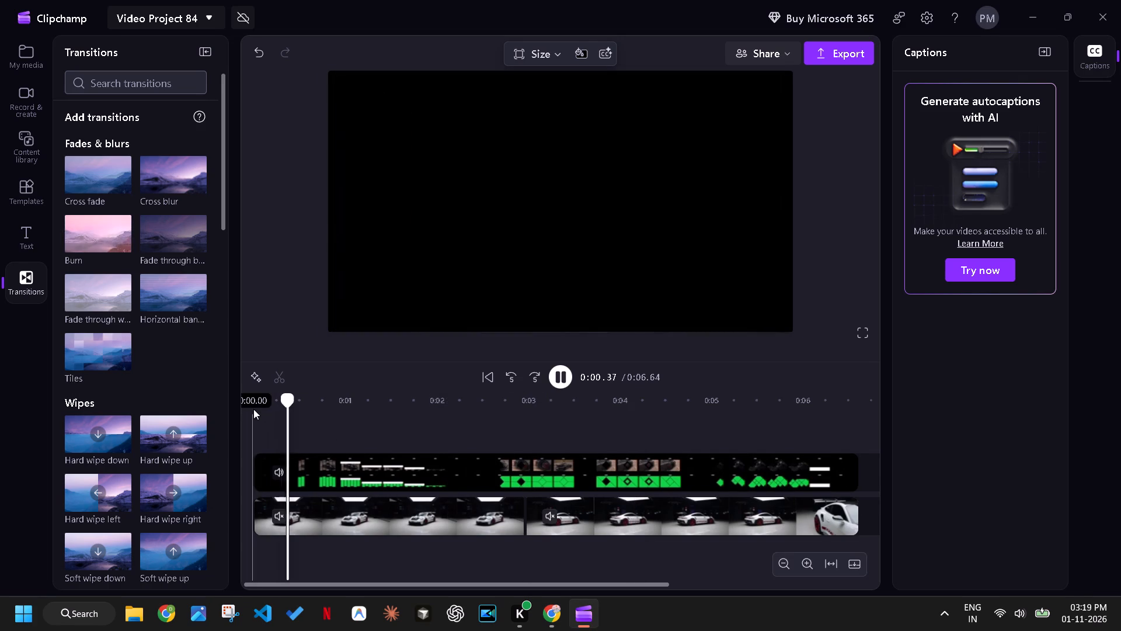
pyautogui.press('space')
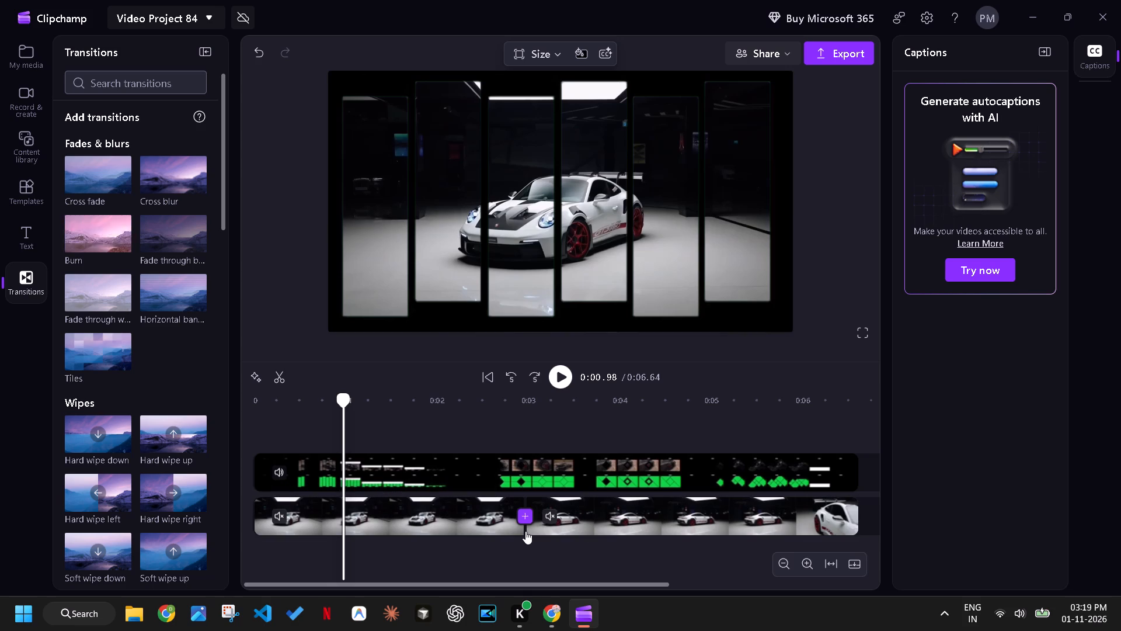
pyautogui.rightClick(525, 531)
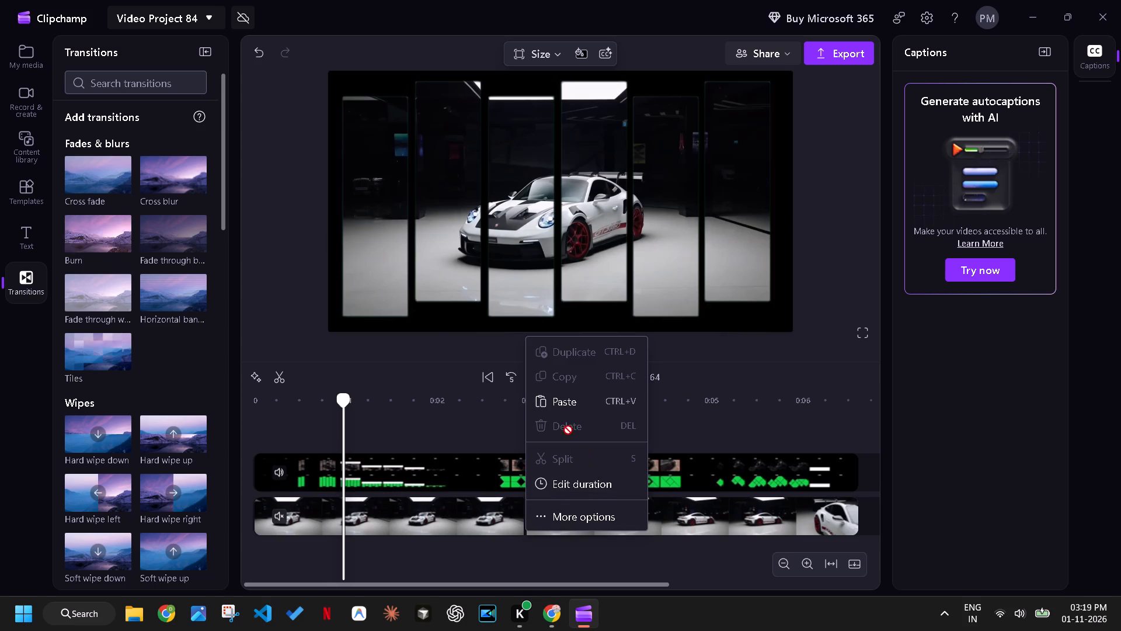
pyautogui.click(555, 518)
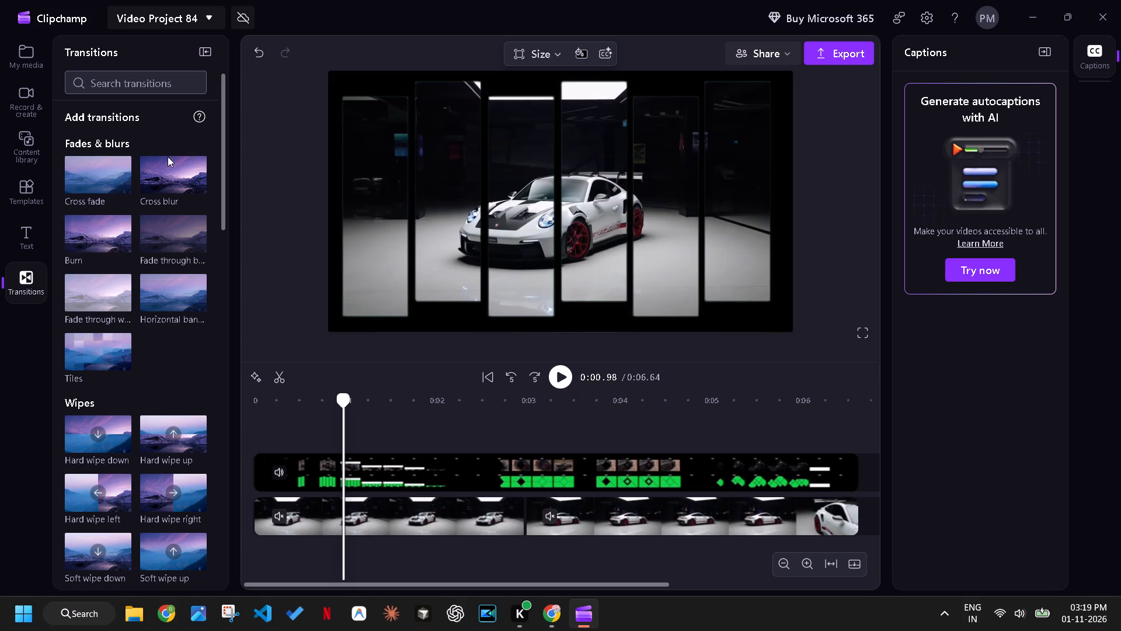
# Play the edit from the start, pausing at about 0:04.53, and replay it from about 0:01.7 to review the cut between the Porsche segments.
pyautogui.click(245, 416)
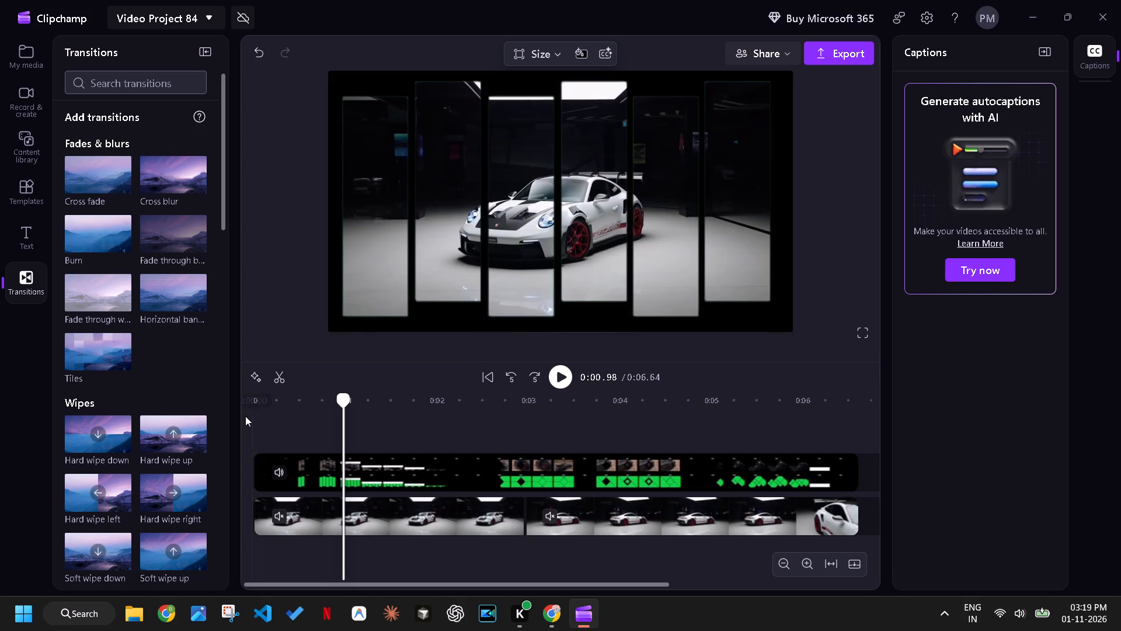
pyautogui.press('space')
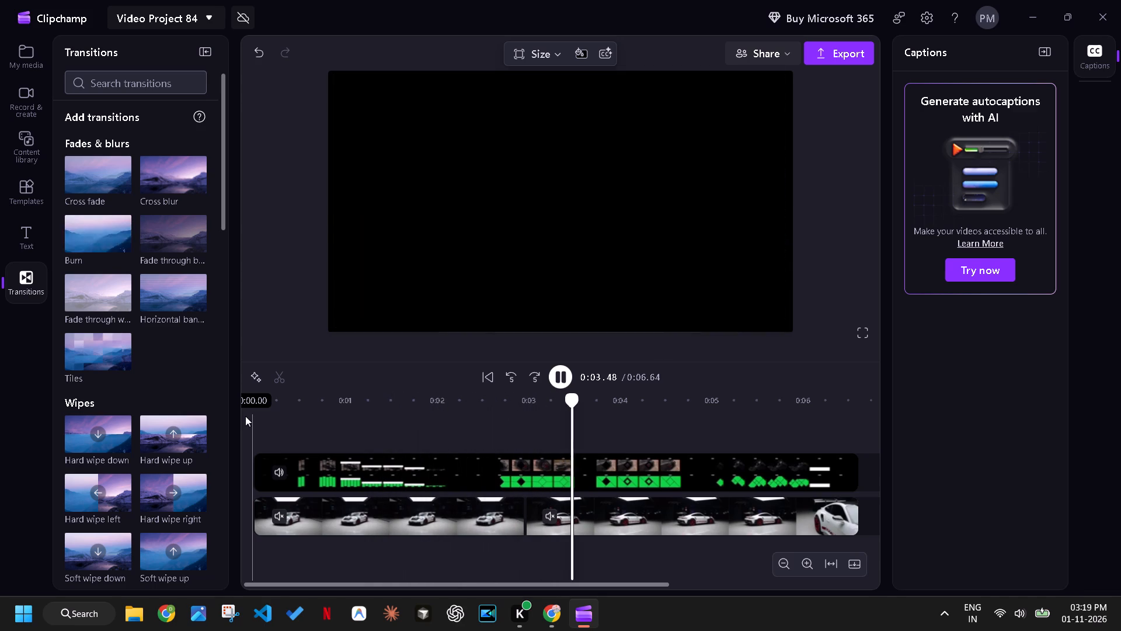
pyautogui.press('space')
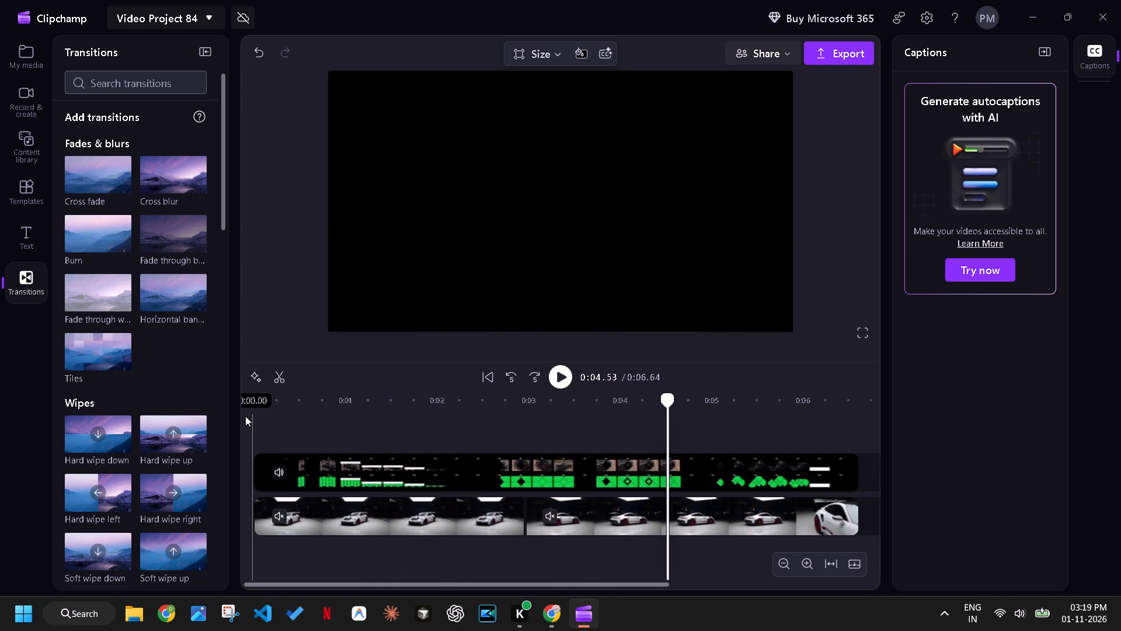
pyautogui.click(519, 526)
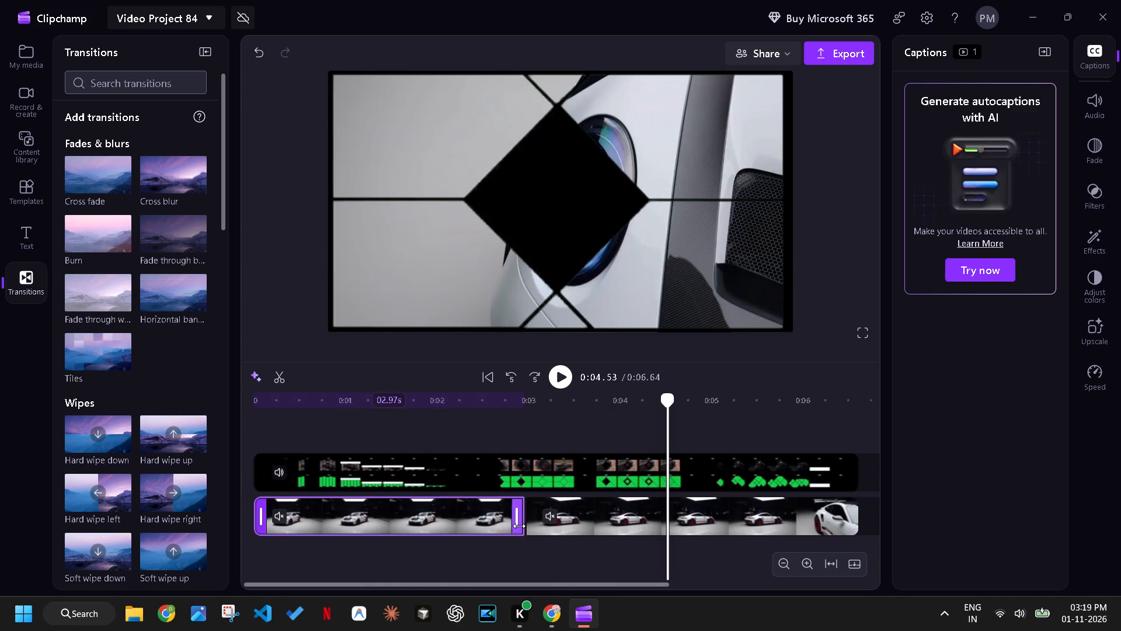
pyautogui.click(413, 420)
pyautogui.press('space')
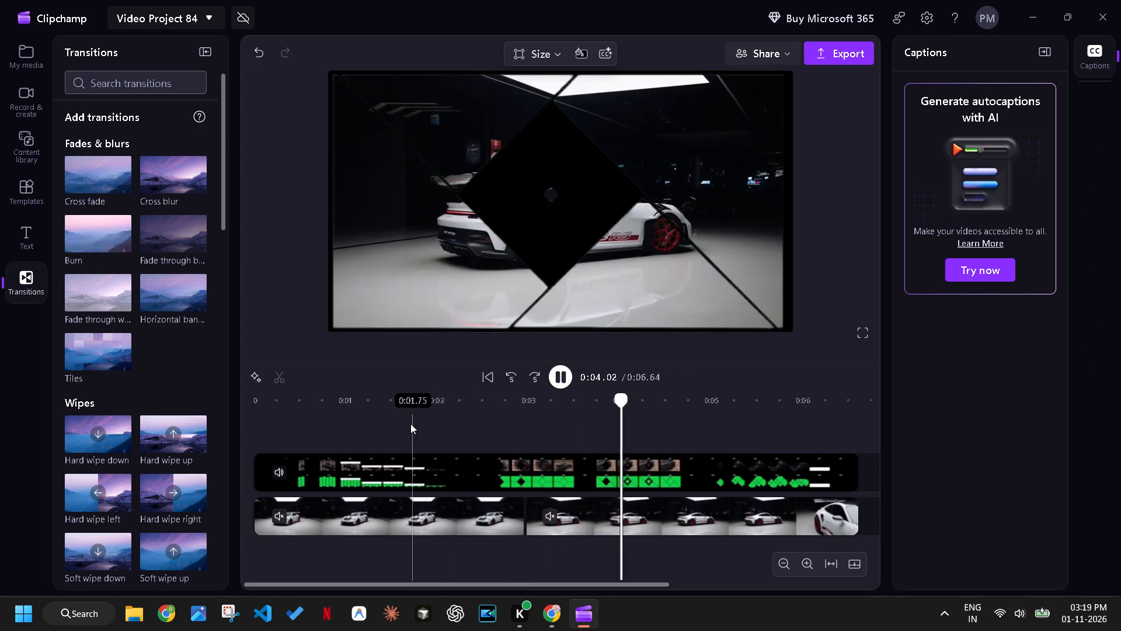
pyautogui.click(409, 431)
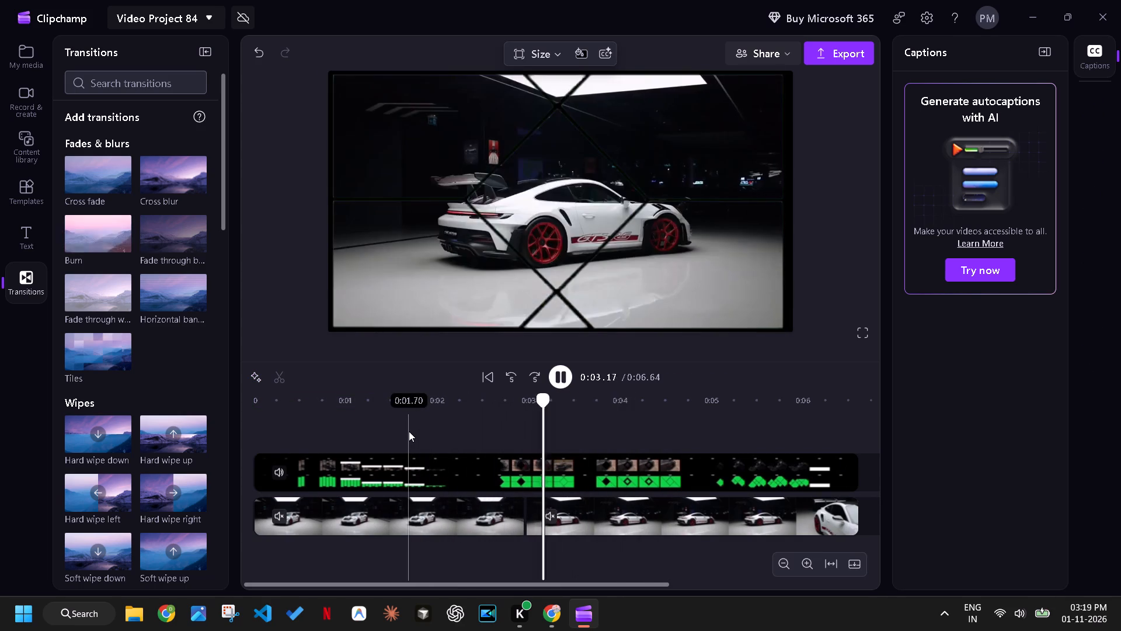
pyautogui.click(409, 431)
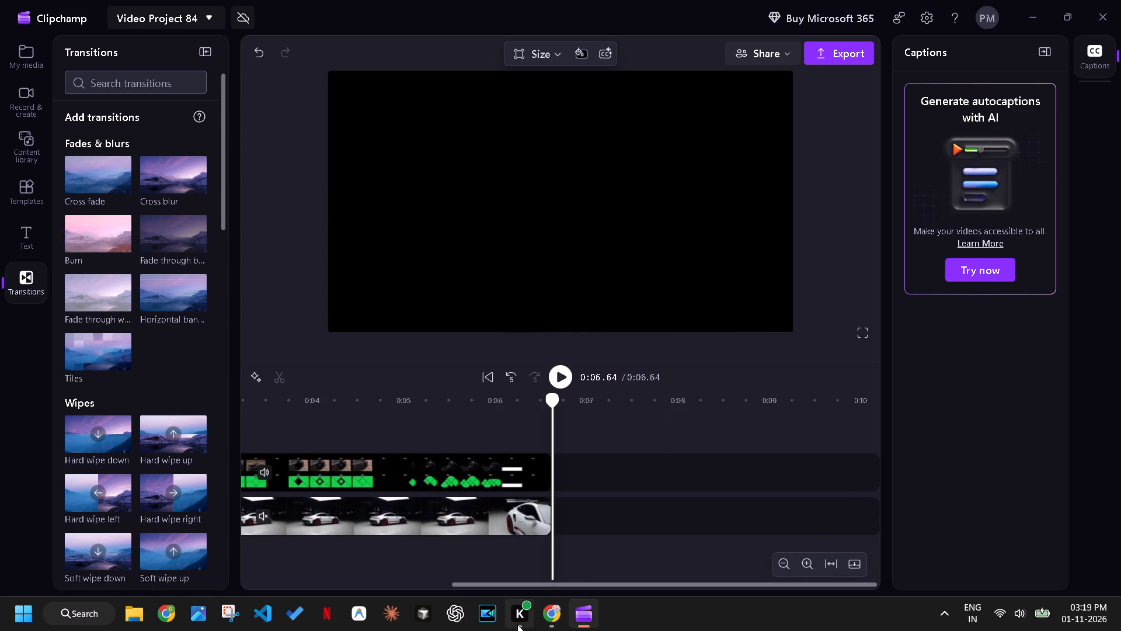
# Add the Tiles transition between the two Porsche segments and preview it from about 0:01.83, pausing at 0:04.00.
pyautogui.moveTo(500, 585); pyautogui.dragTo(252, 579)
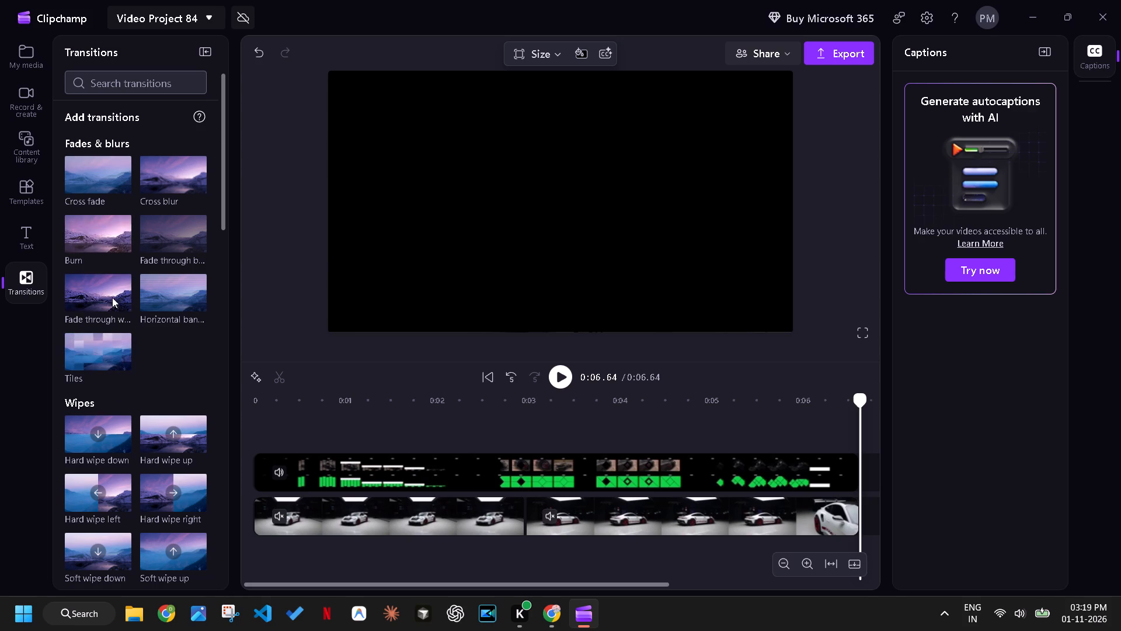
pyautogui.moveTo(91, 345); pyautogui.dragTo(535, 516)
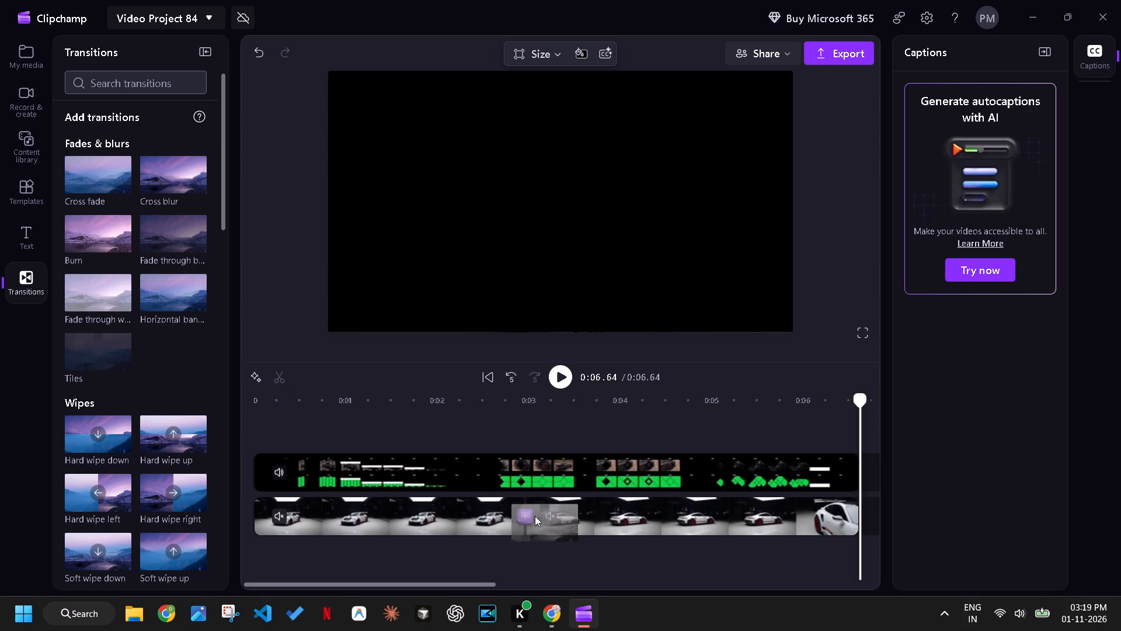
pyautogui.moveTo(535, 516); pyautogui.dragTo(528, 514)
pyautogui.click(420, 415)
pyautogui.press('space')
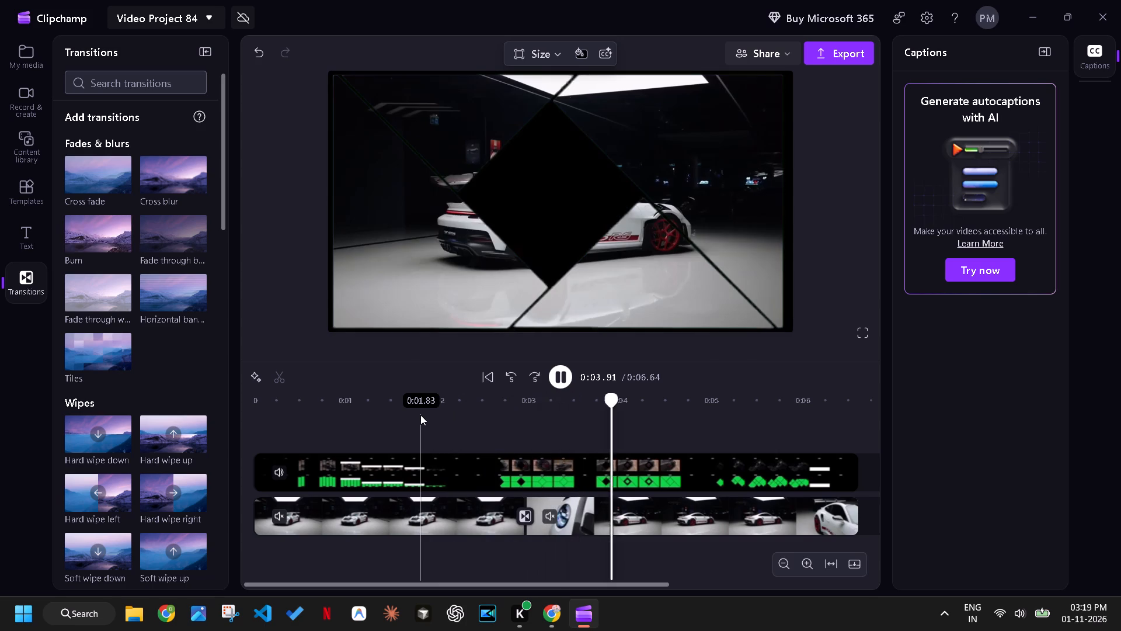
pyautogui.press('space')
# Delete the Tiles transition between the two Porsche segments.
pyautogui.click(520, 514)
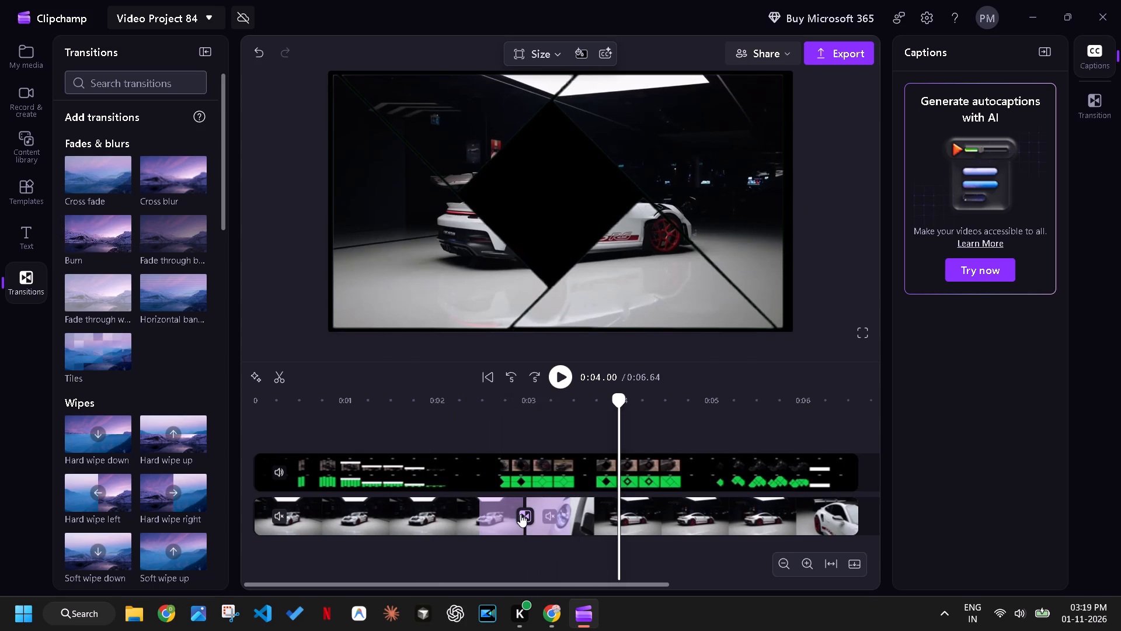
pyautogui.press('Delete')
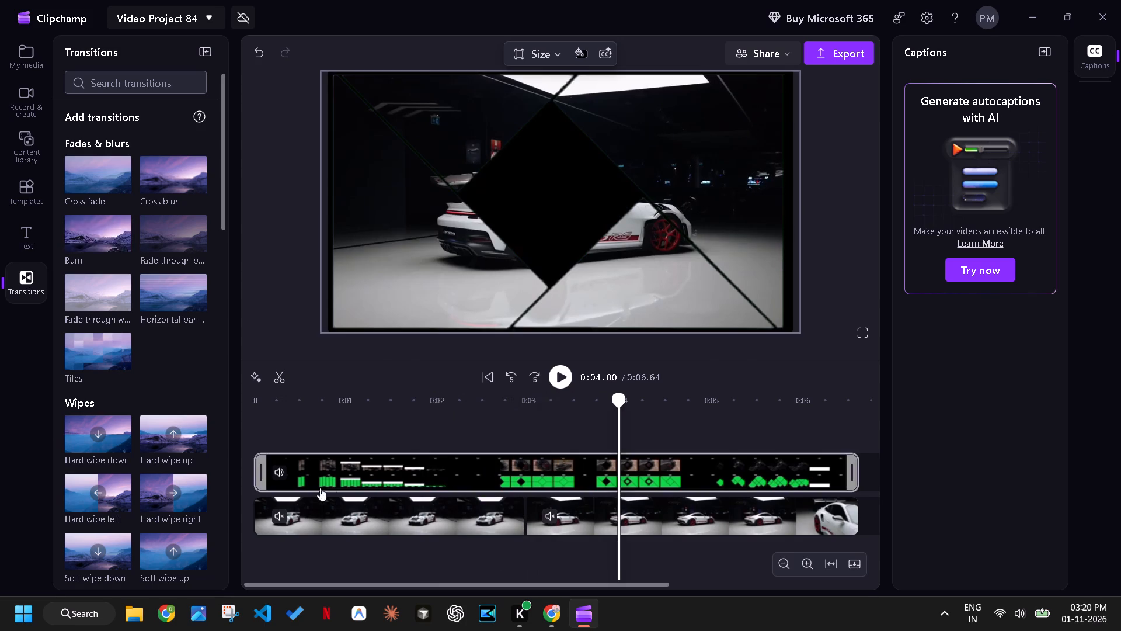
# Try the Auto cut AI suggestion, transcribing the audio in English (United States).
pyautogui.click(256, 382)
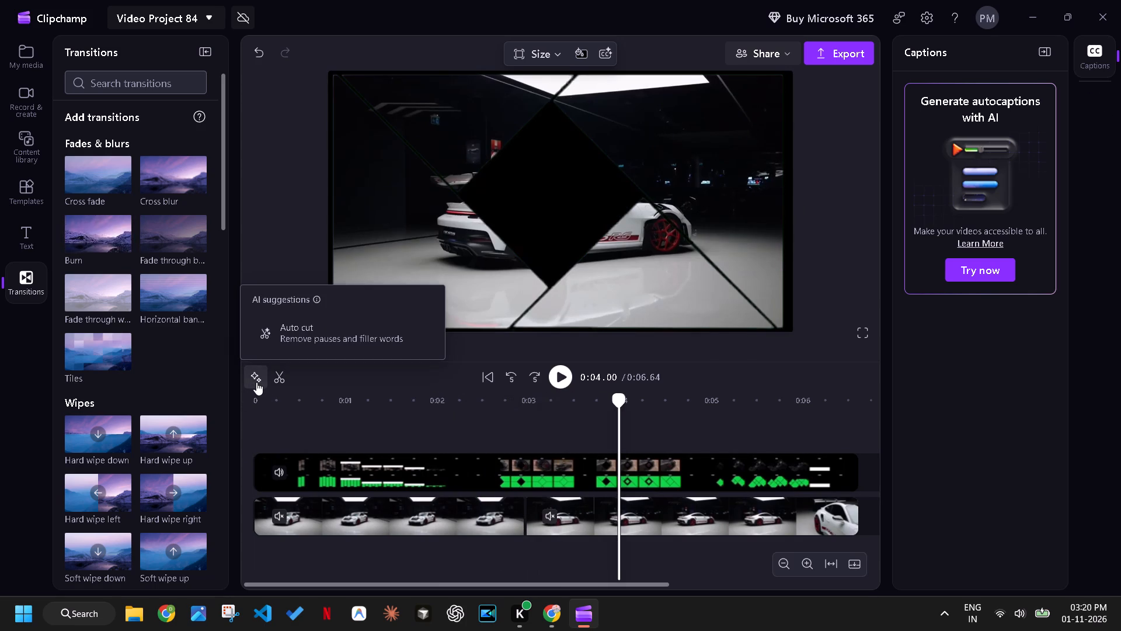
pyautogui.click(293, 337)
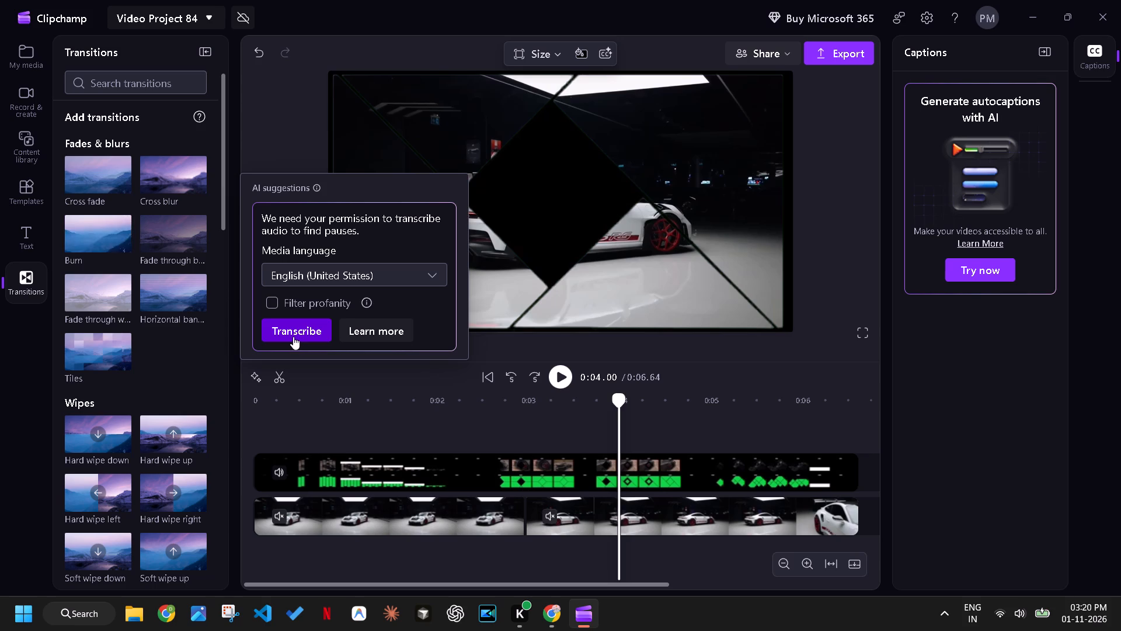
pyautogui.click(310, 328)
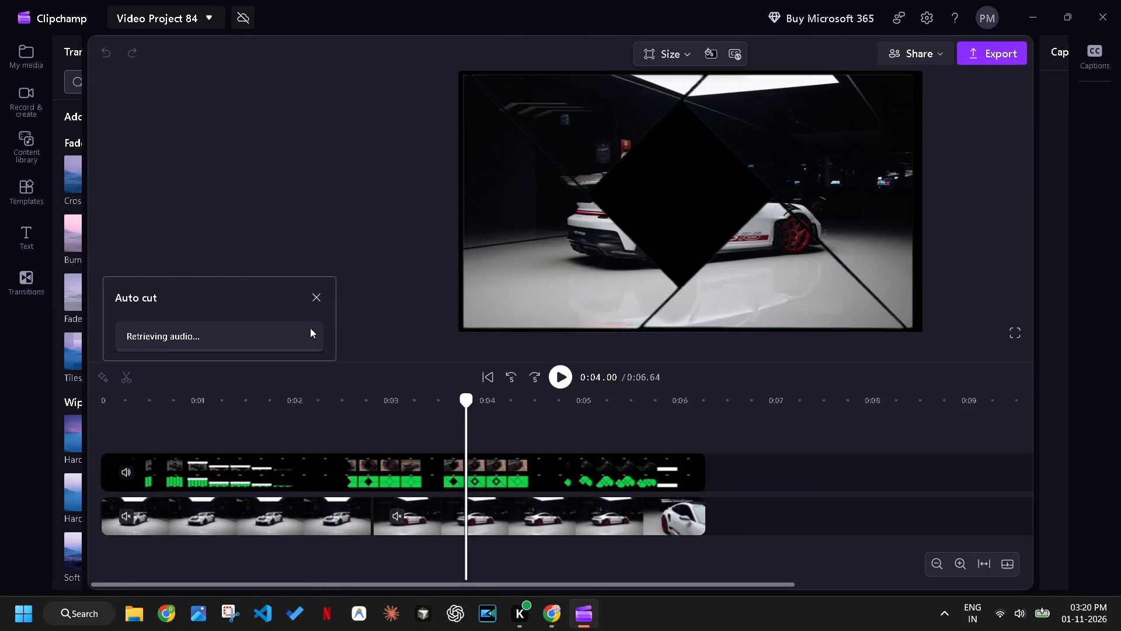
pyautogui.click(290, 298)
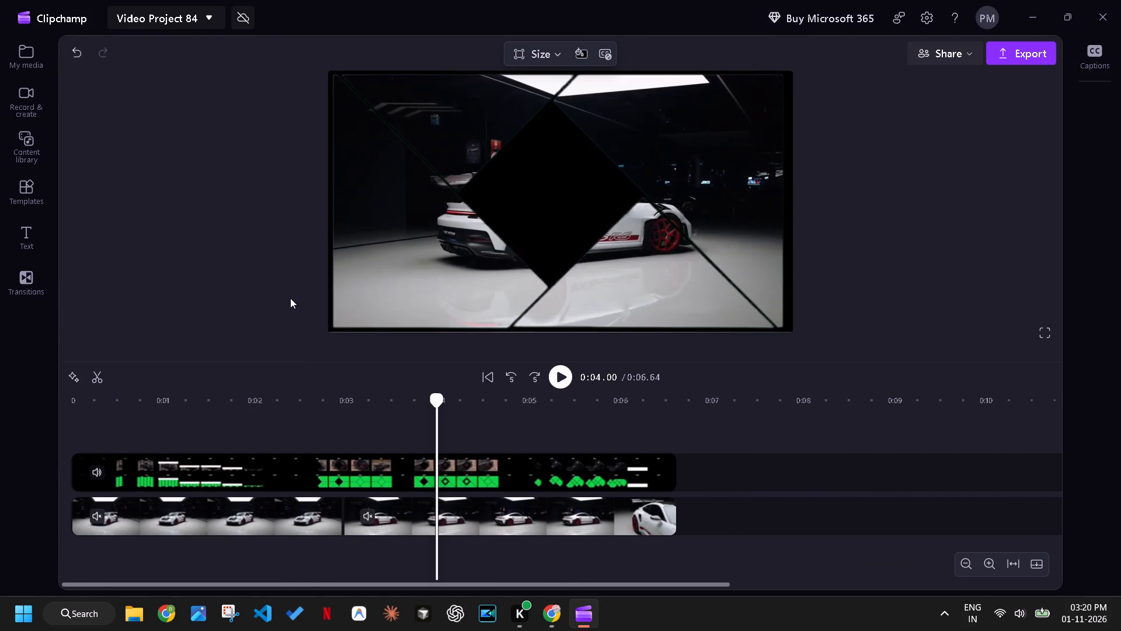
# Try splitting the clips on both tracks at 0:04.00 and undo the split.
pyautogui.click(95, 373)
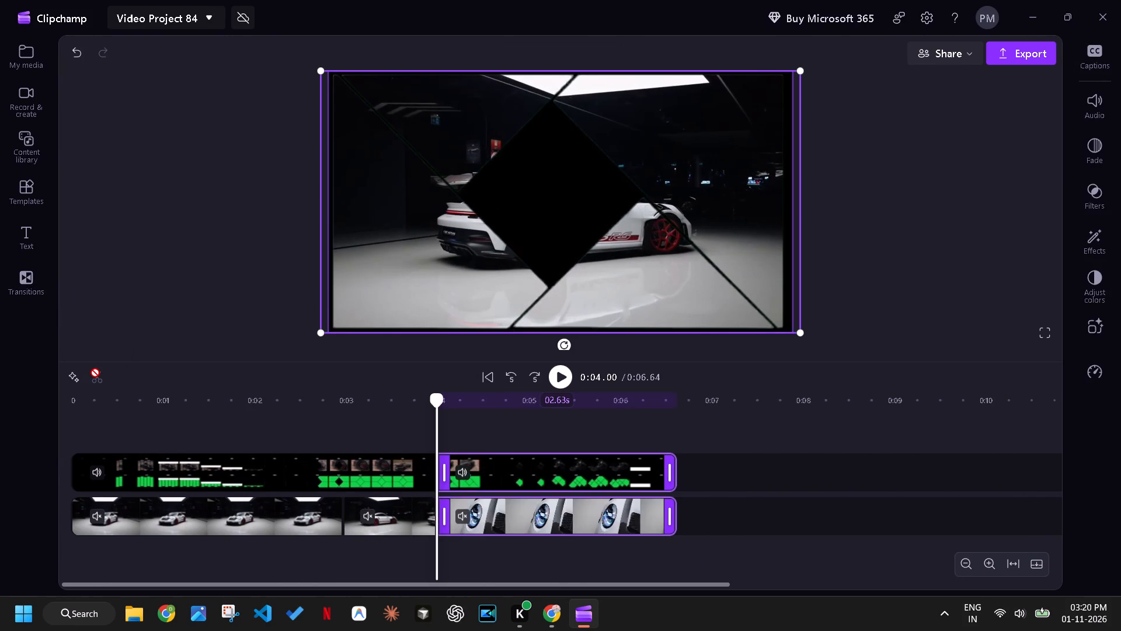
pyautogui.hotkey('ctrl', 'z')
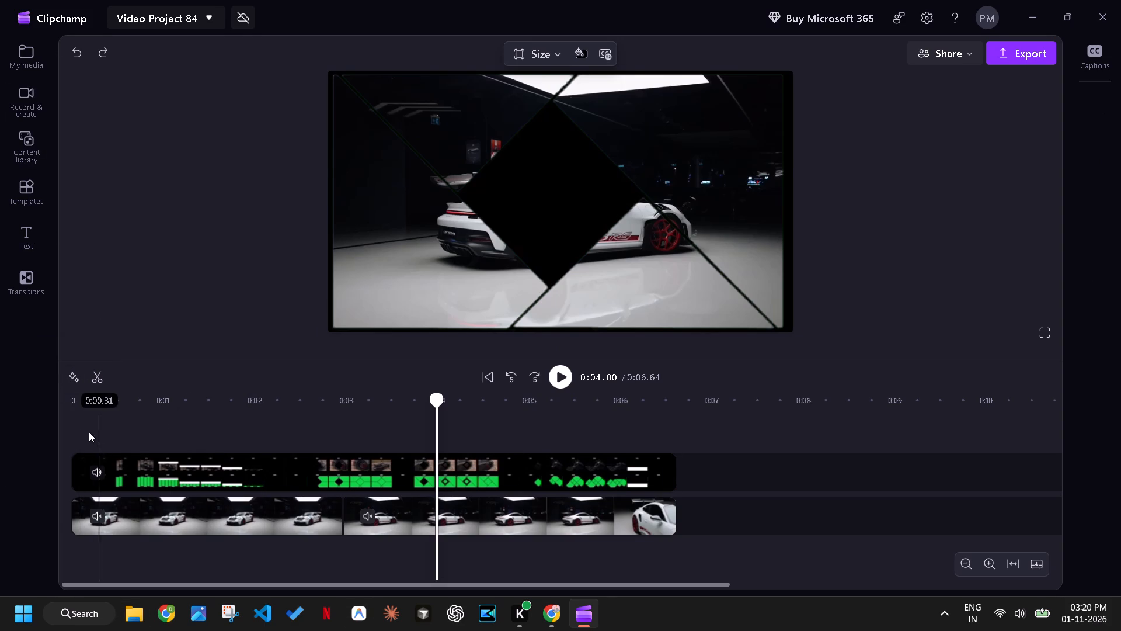
# Play the whole edit from the start and replay it, pausing at about 0:04.35.
pyautogui.click(60, 428)
pyautogui.press('space')
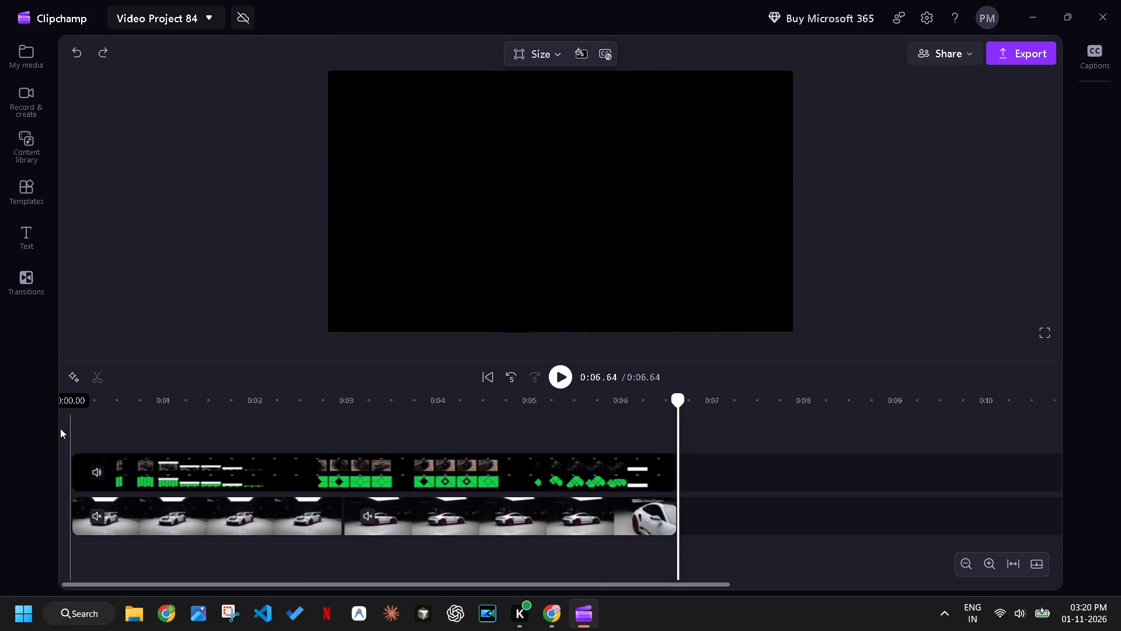
pyautogui.click(76, 418)
pyautogui.press('space')
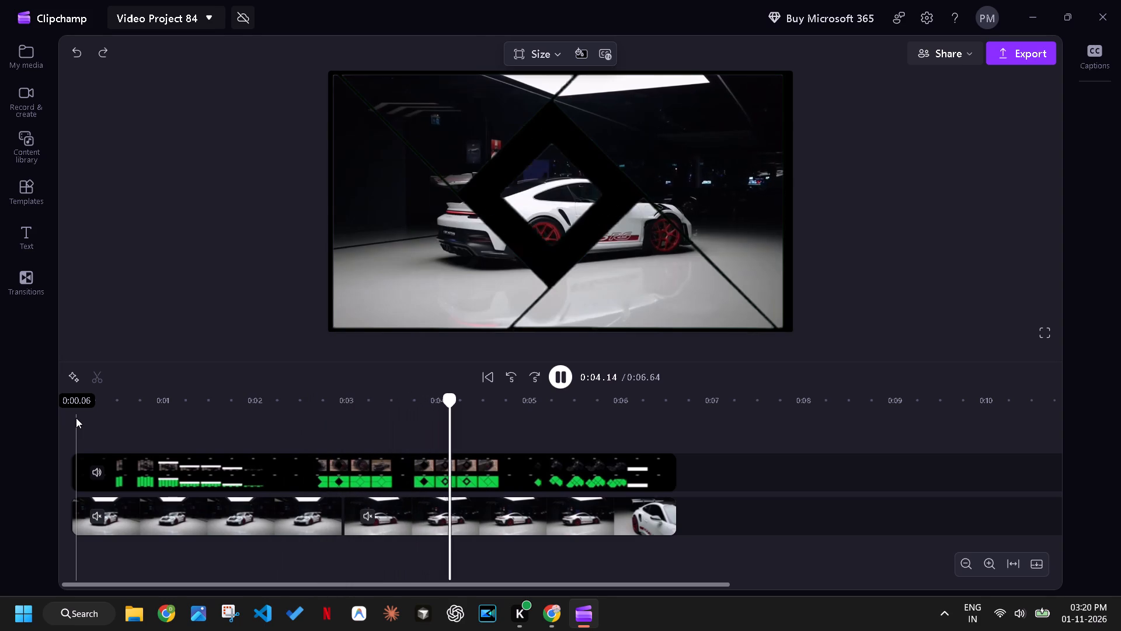
pyautogui.press('space')
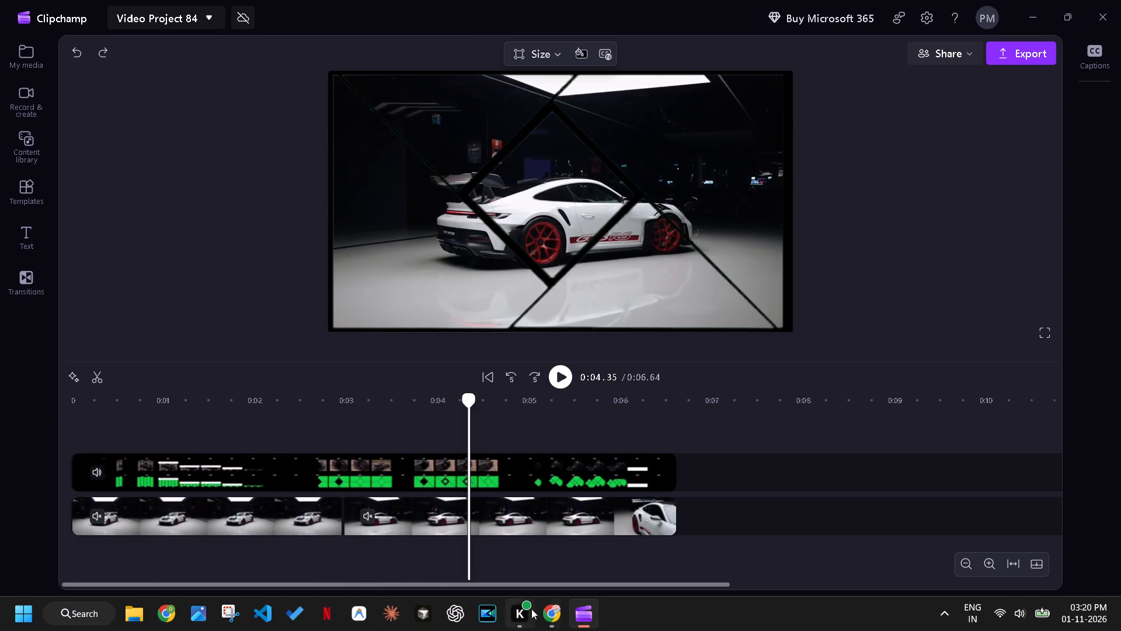
# Switch to Chrome and look further down the YouTube results for more Porsche 911 footage to use.
pyautogui.click(538, 609)
pyautogui.scroll(-3, 416, 434)
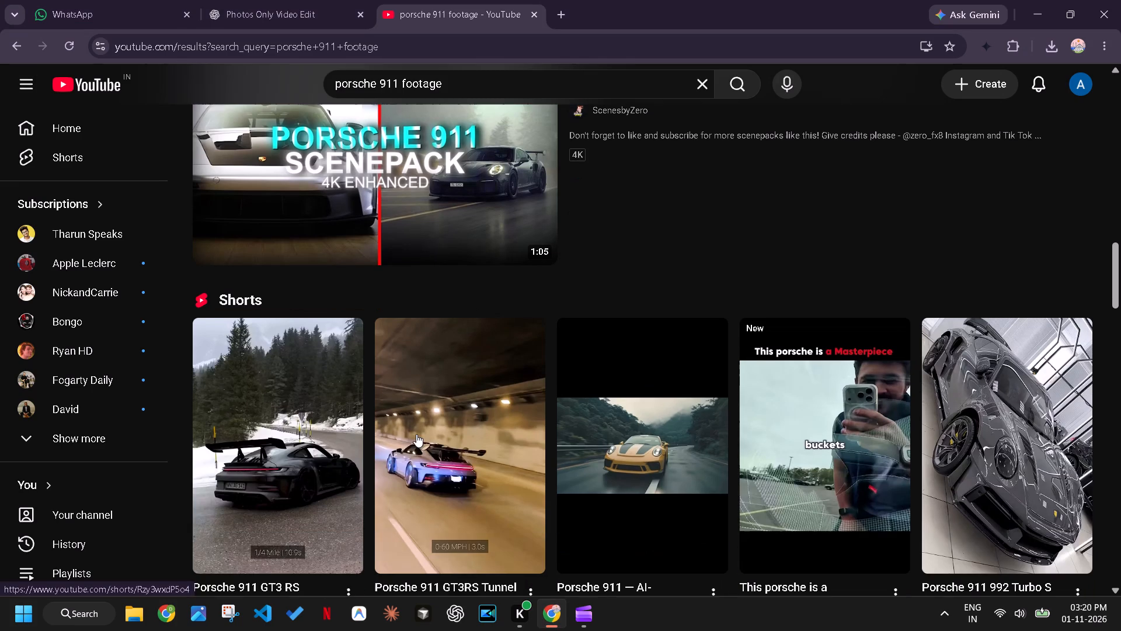
pyautogui.scroll(-1, 416, 434)
pyautogui.scroll(-4, 854, 410)
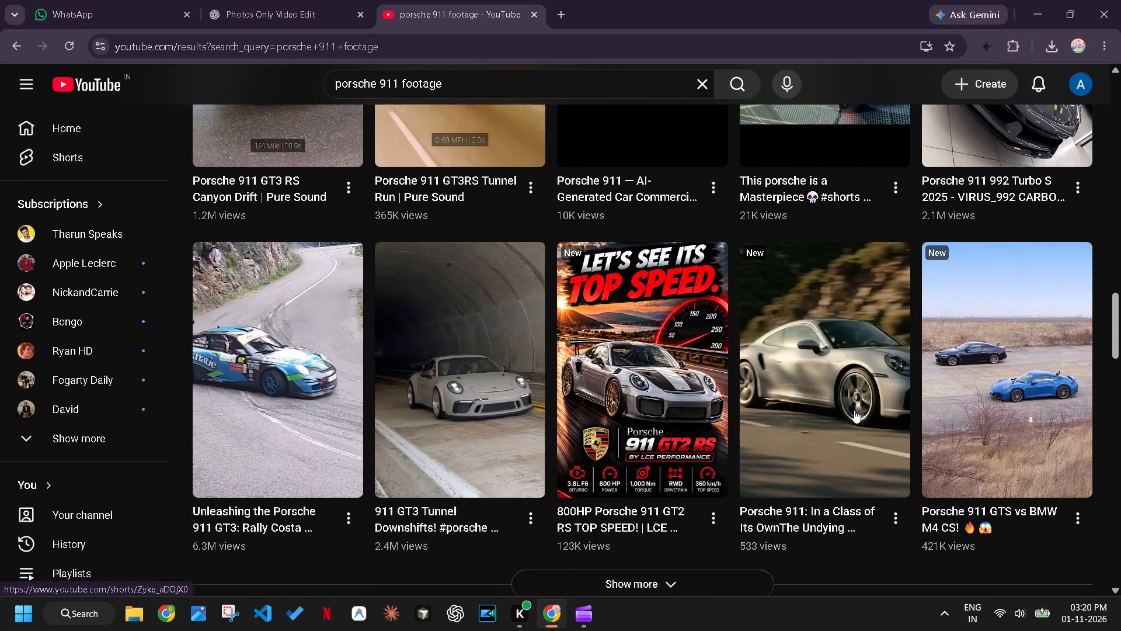
pyautogui.scroll(-6, 854, 410)
pyautogui.scroll(-1, 449, 310)
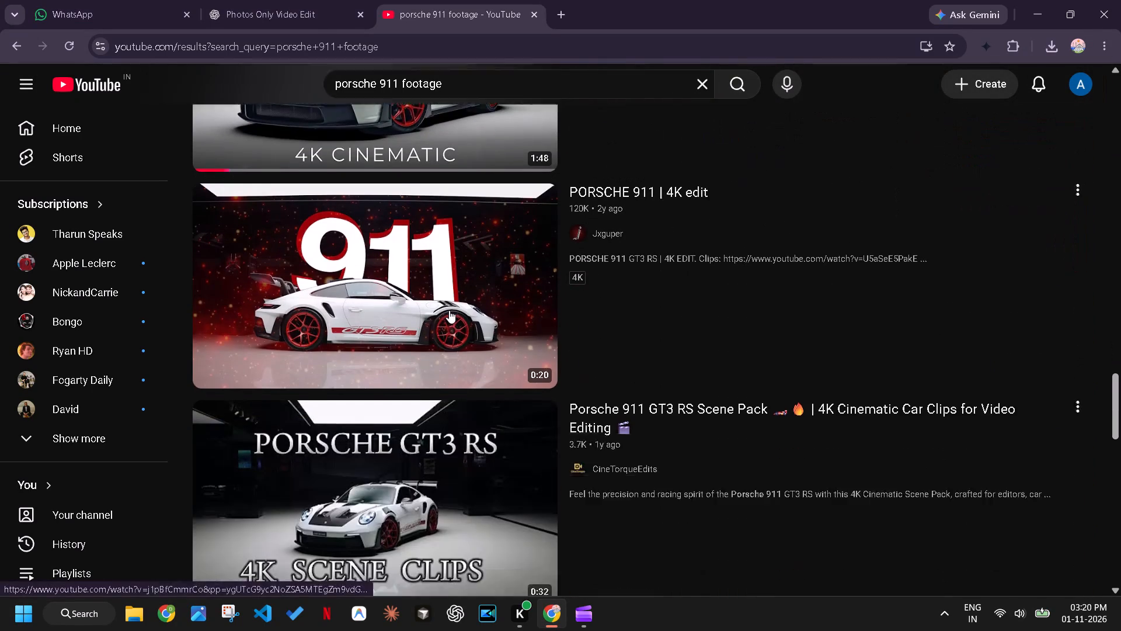
pyautogui.scroll(-5, 449, 310)
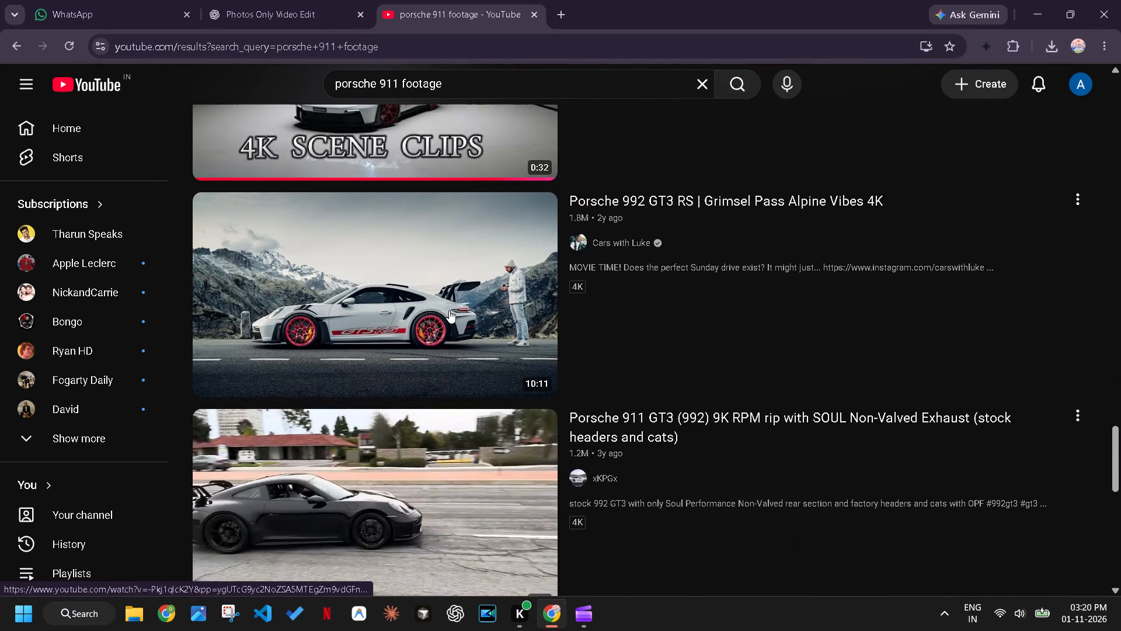
pyautogui.scroll(-6, 622, 560)
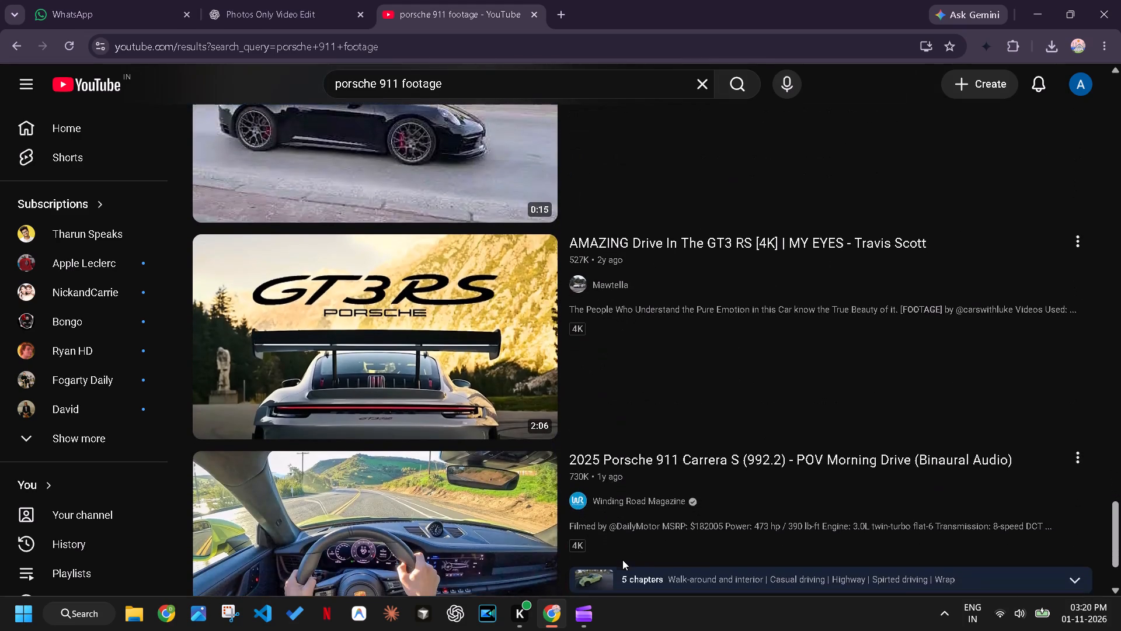
pyautogui.scroll(-6, 622, 560)
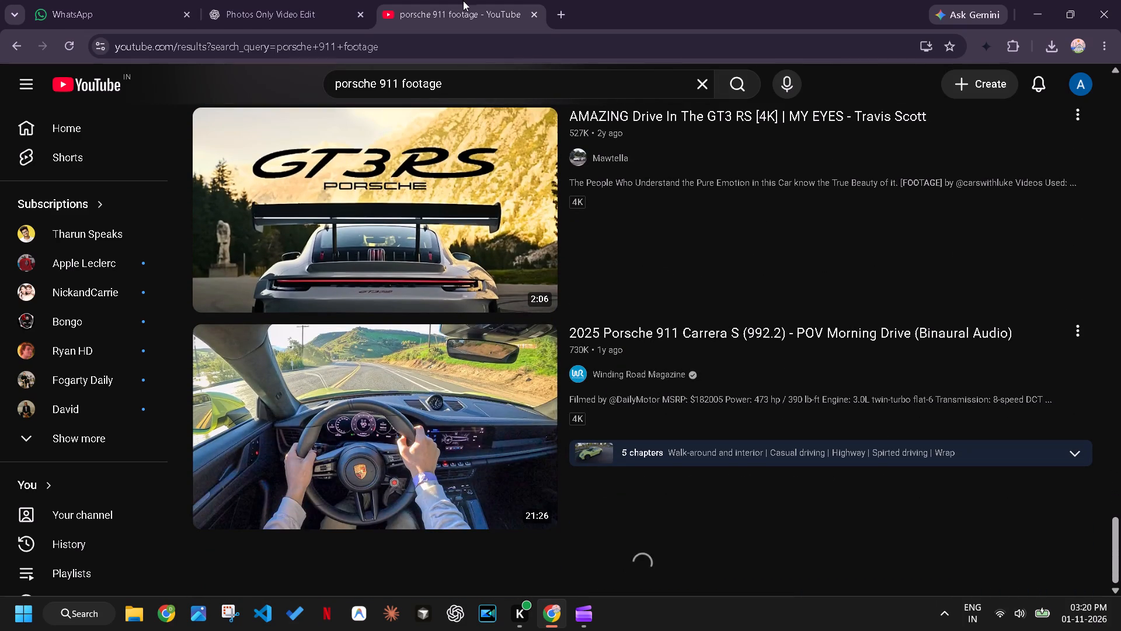
# Search YouTube for "porsche 911 footage for mask edits".
pyautogui.click(459, 77)
pyautogui.press('space')
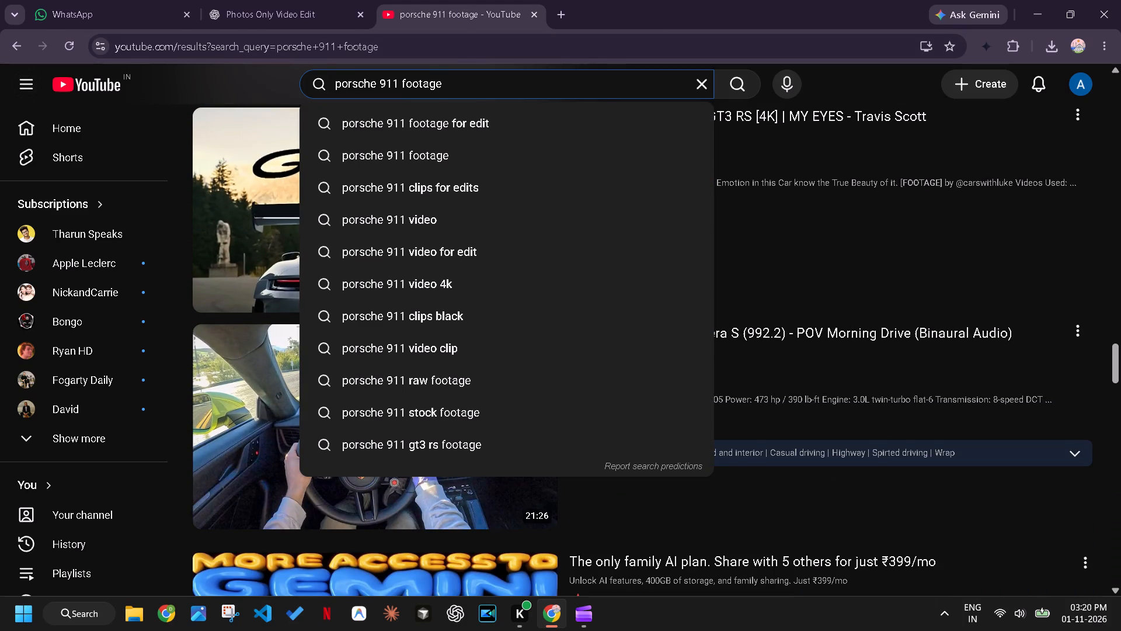
pyautogui.write('for mask edits')
pyautogui.press('Return')
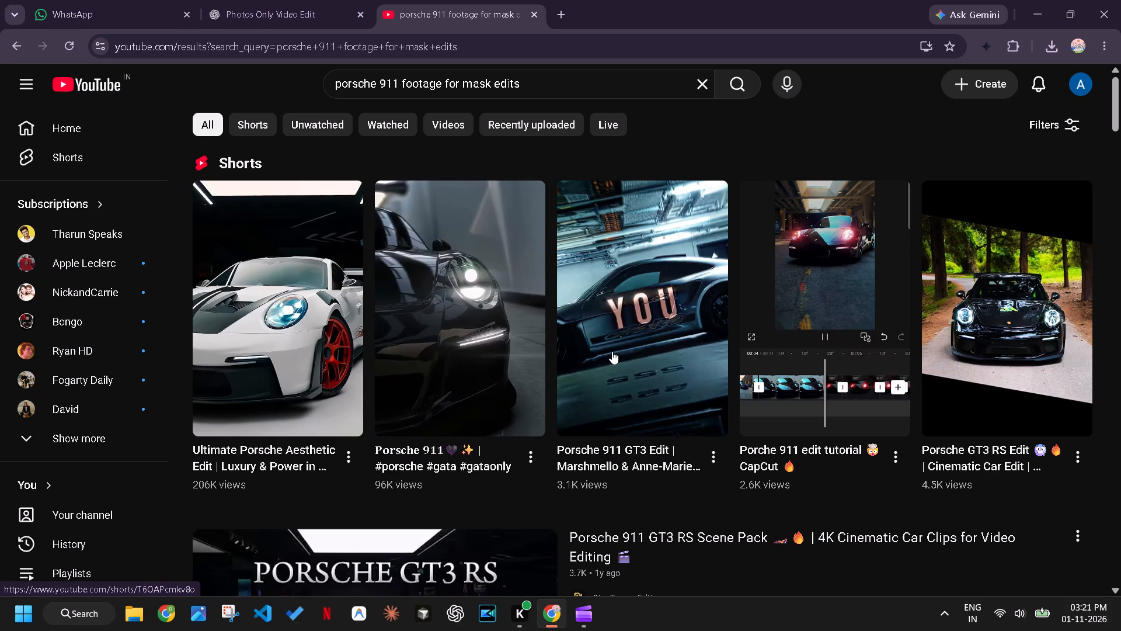
# Find the "Porsche 911 GT3 RS 4K Twixtor Scene Pack For Editing | Cinematic Footage" video in the results and copy its link address.
pyautogui.scroll(-2, 607, 490)
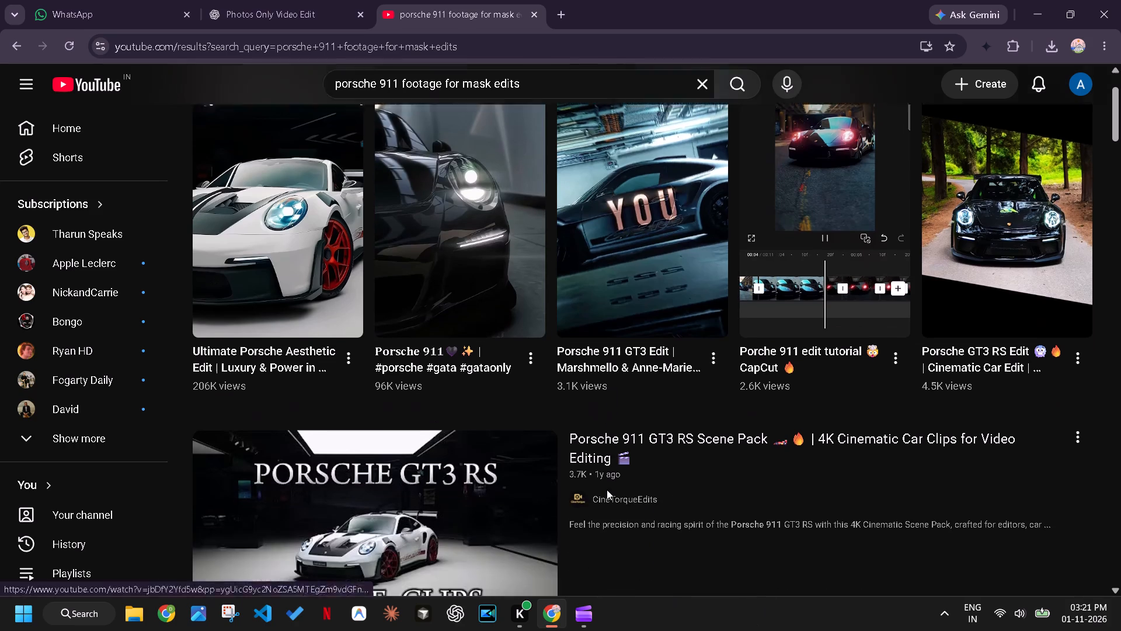
pyautogui.scroll(-5, 607, 490)
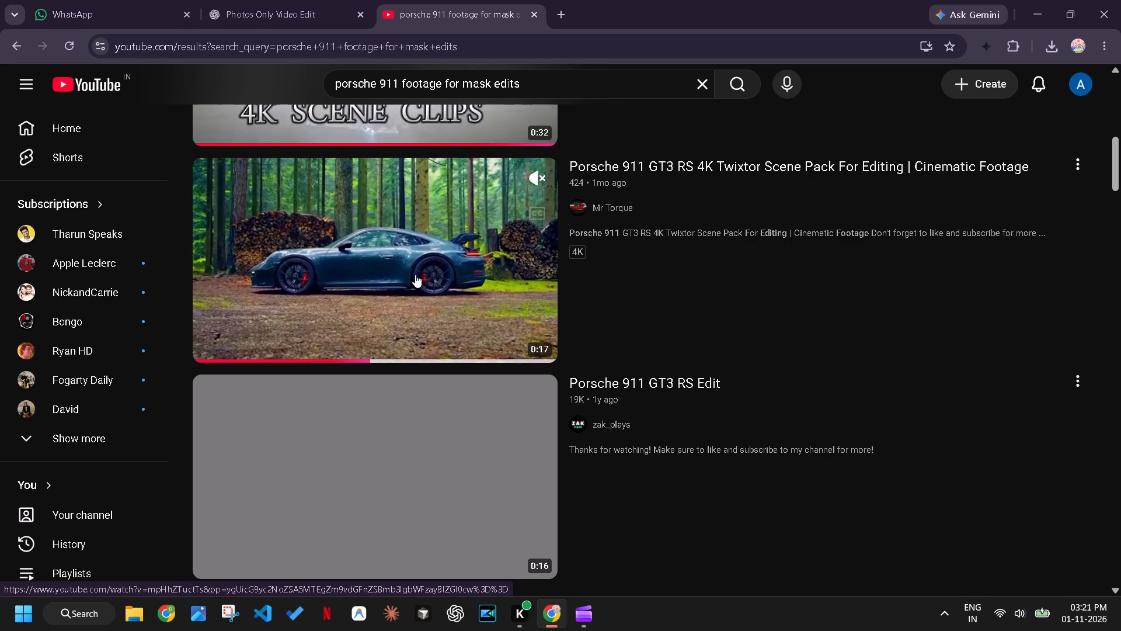
pyautogui.rightClick(475, 246)
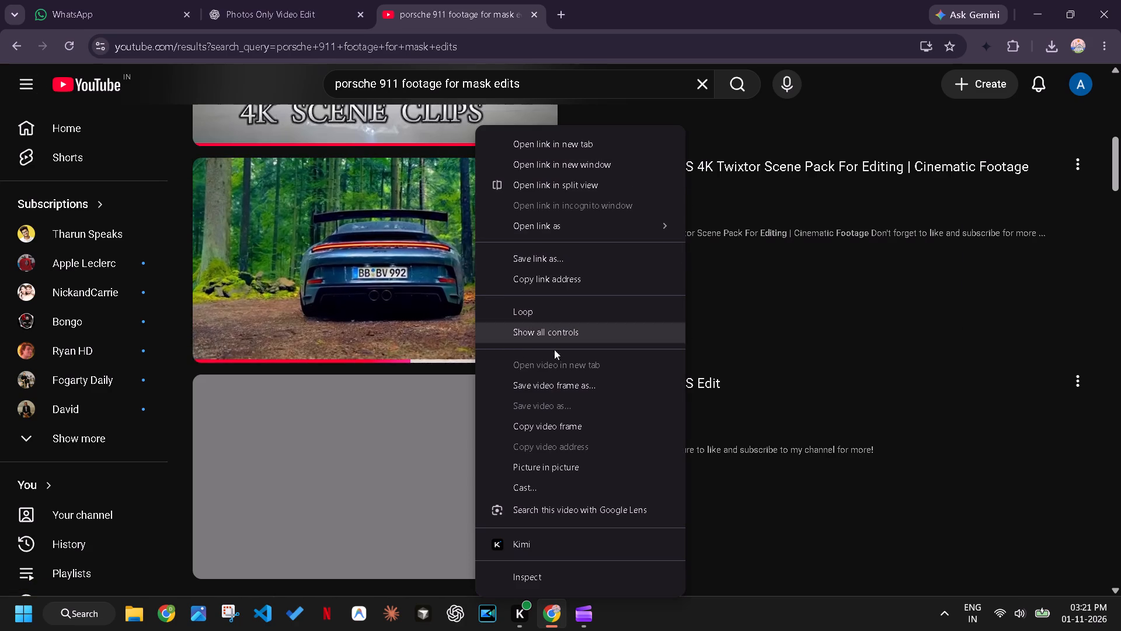
pyautogui.click(558, 276)
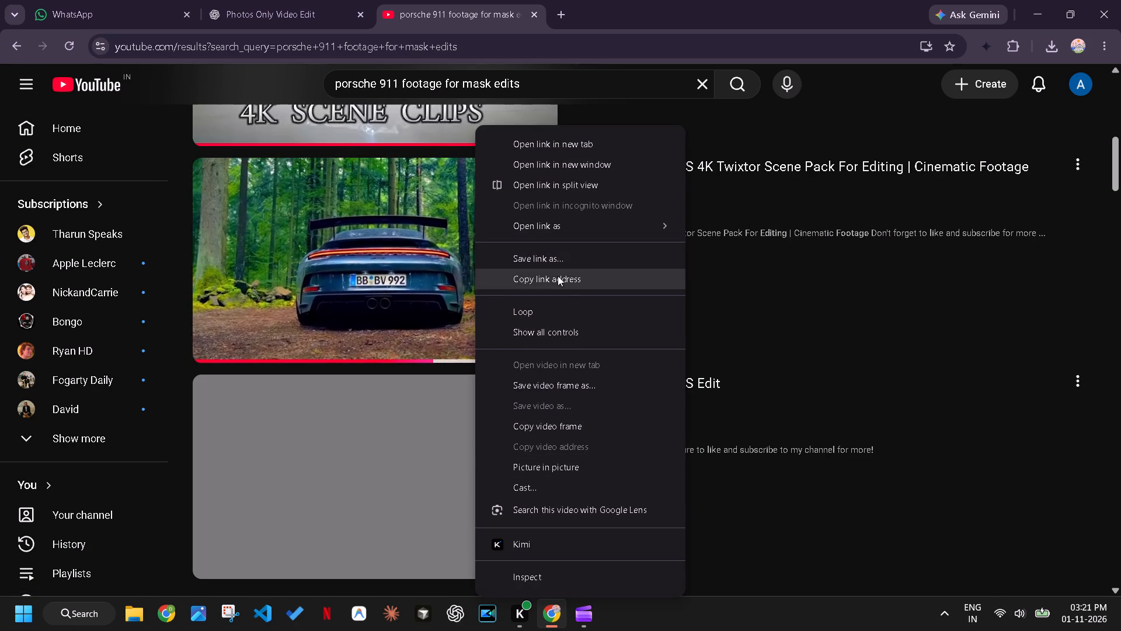
# Close the YouTube results and load the copied video link in the savefrom.net YouTube video downloader.
pyautogui.hotkey('ctrl', 'w')
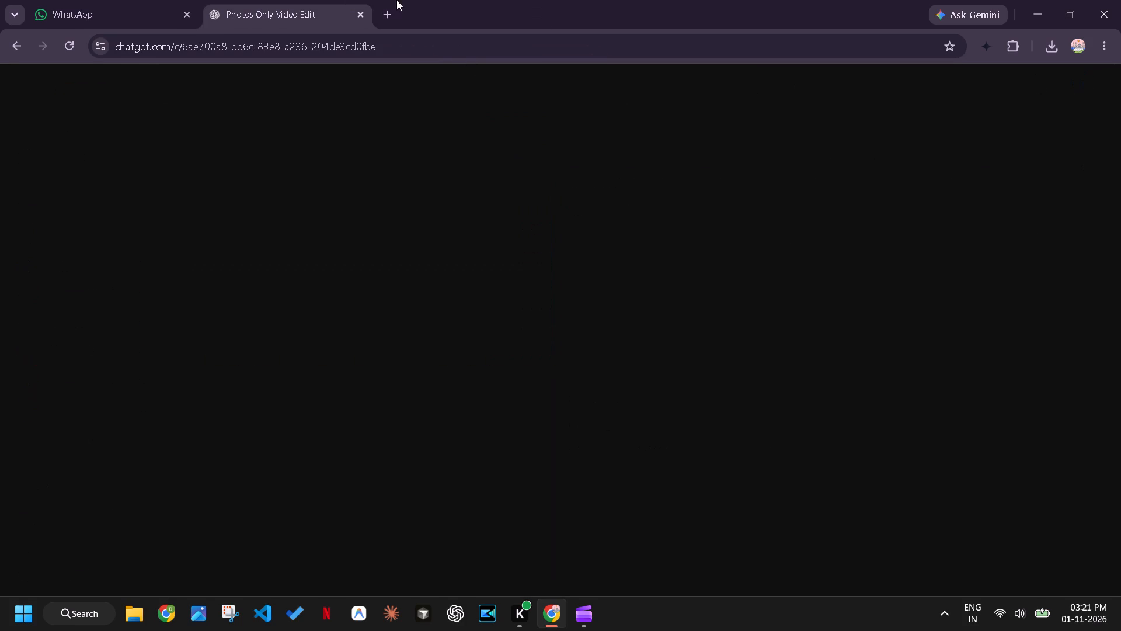
pyautogui.click(388, 15)
pyautogui.click(388, 15)
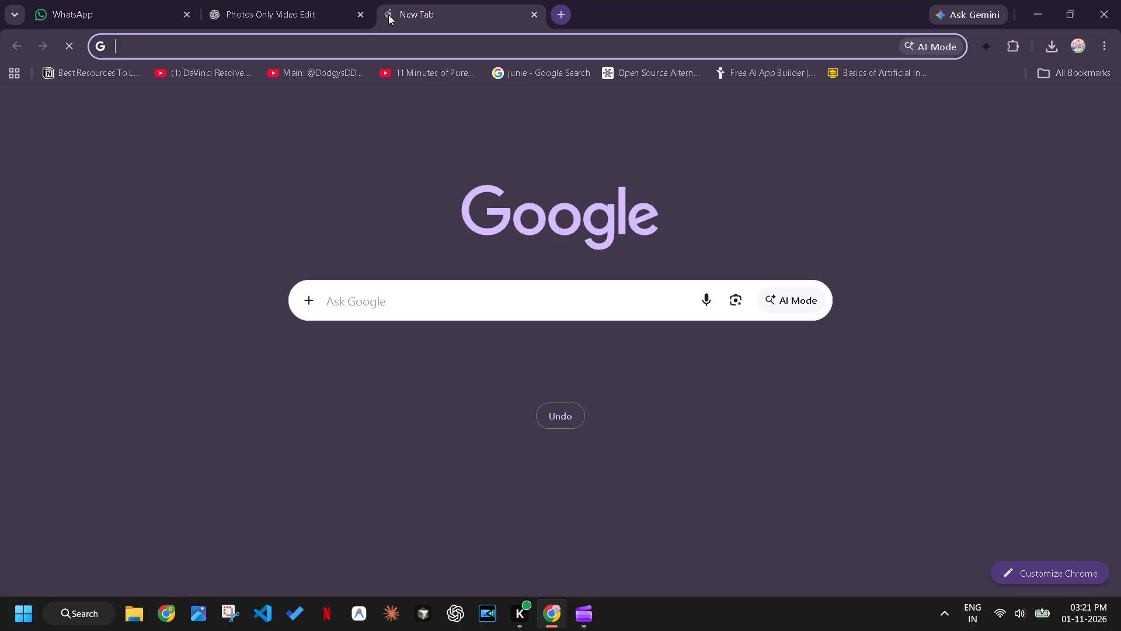
pyautogui.press('y')
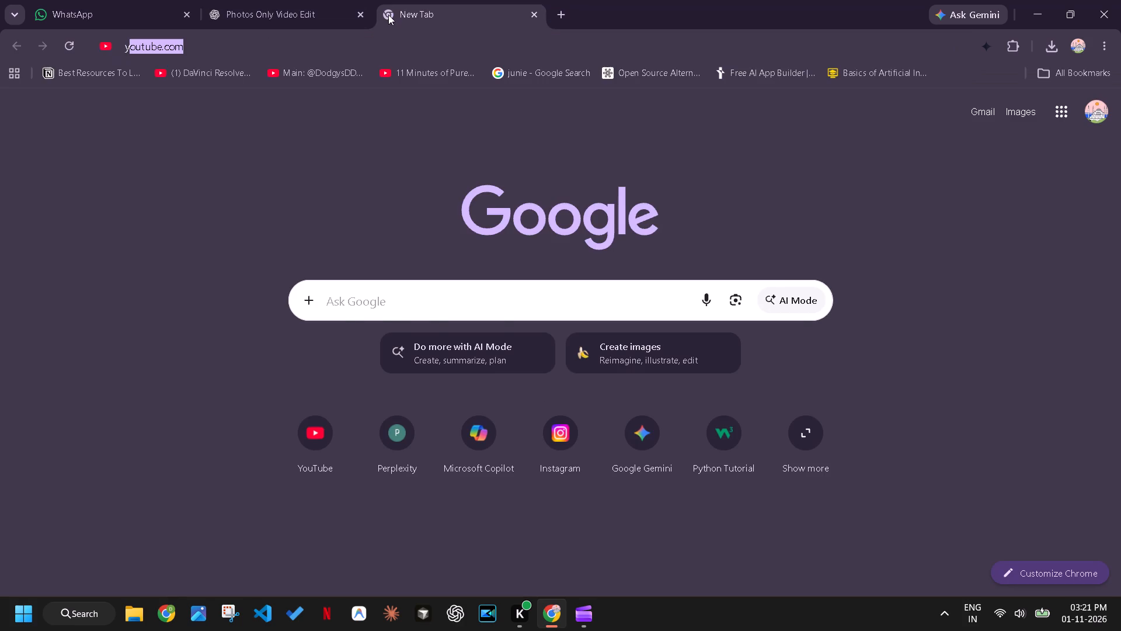
pyautogui.click(266, 130)
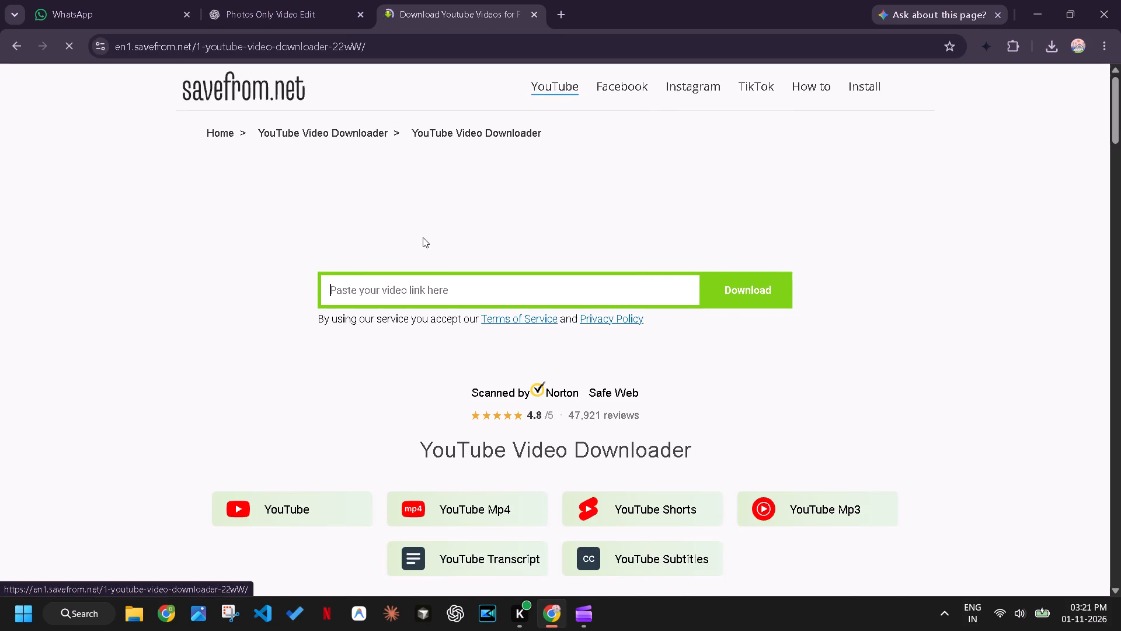
pyautogui.hotkey('ctrl', 'v')
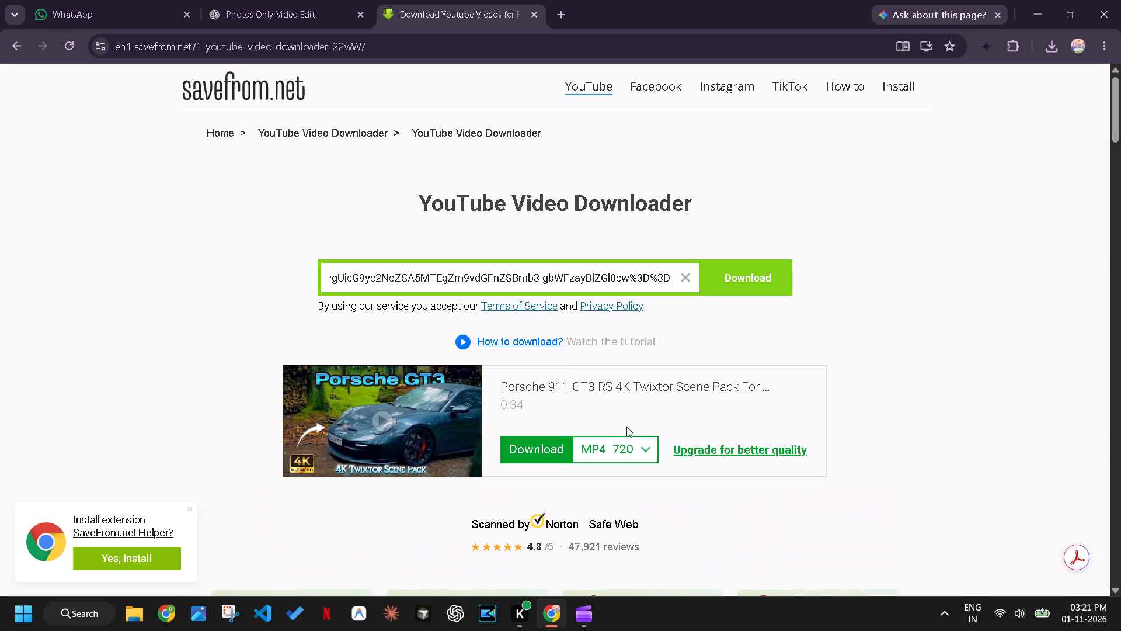
pyautogui.click(549, 450)
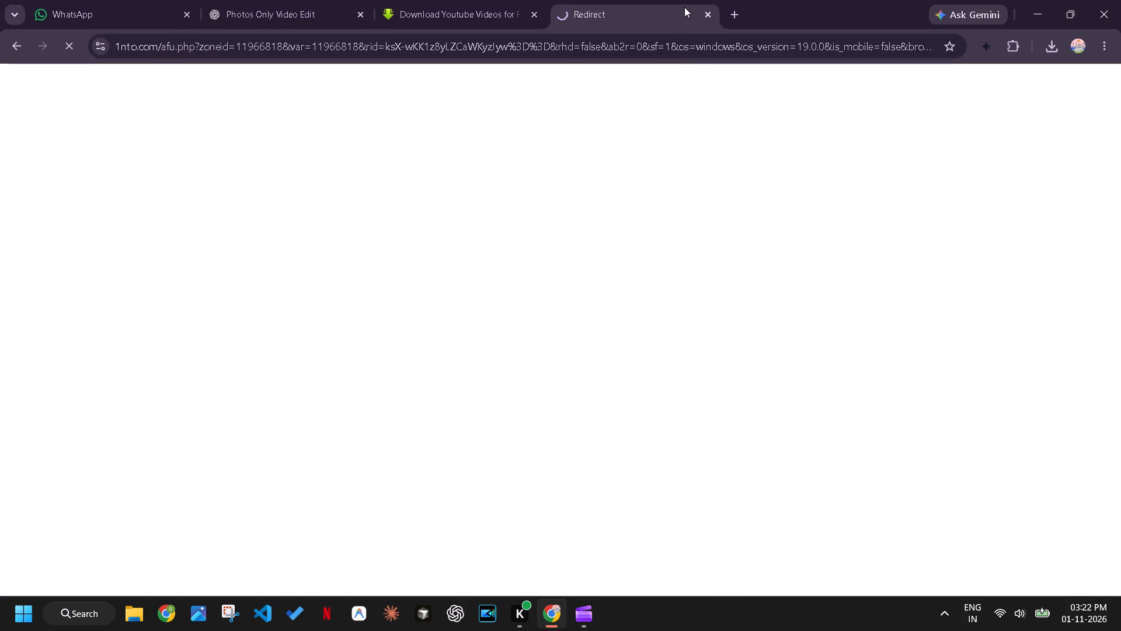
pyautogui.click(708, 15)
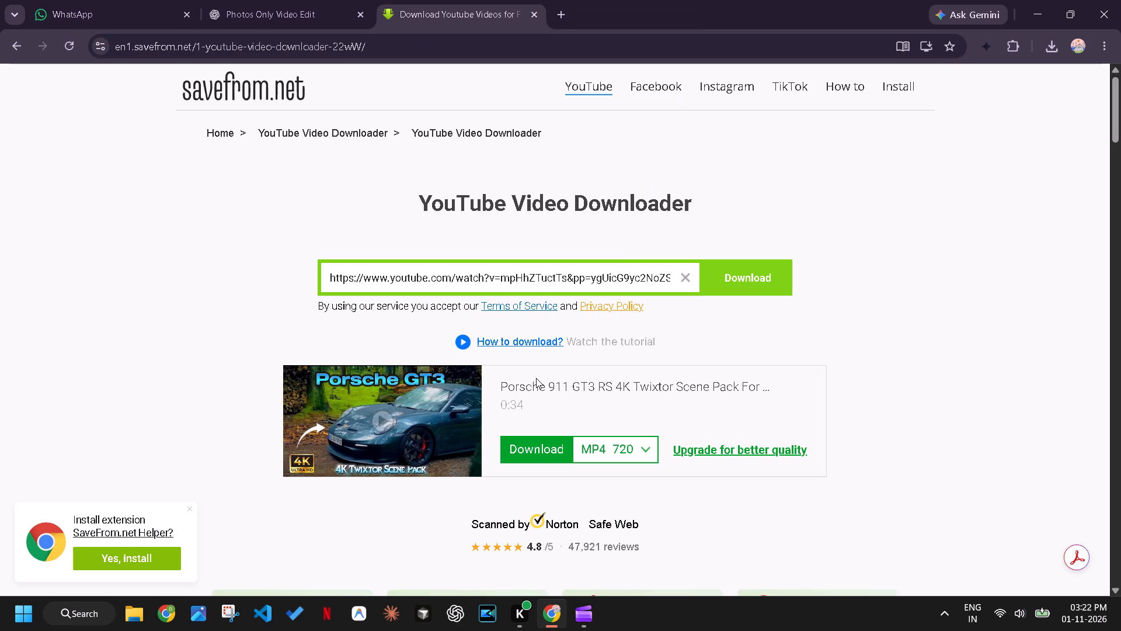
pyautogui.click(532, 446)
pyautogui.hotkey('ctrl', 'w')
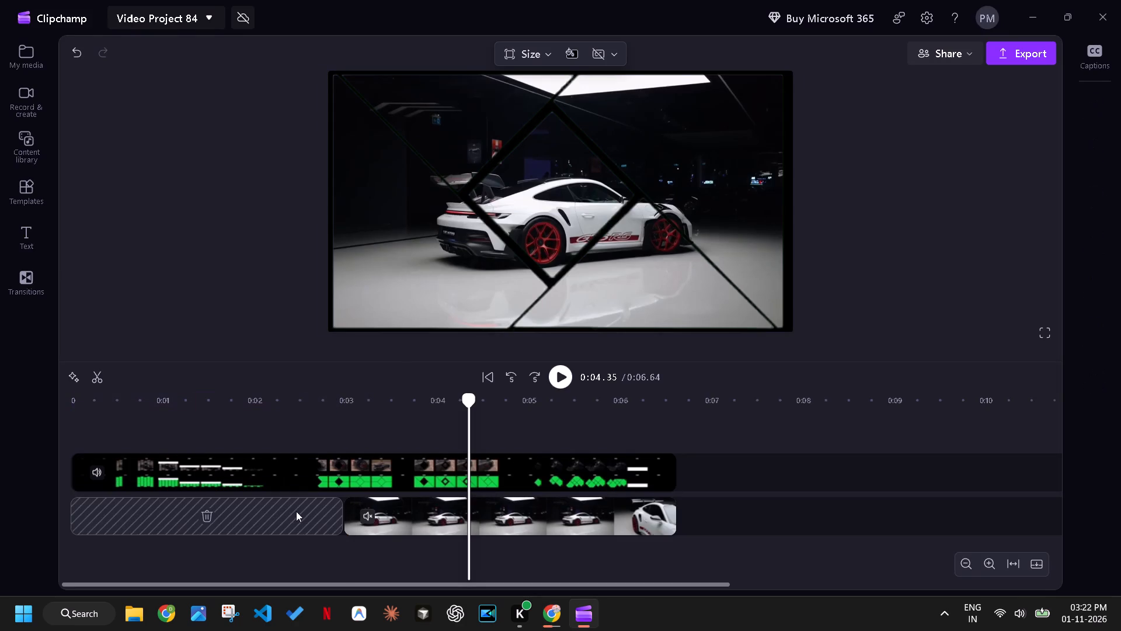
pyautogui.click(409, 518)
pyautogui.press('Delete')
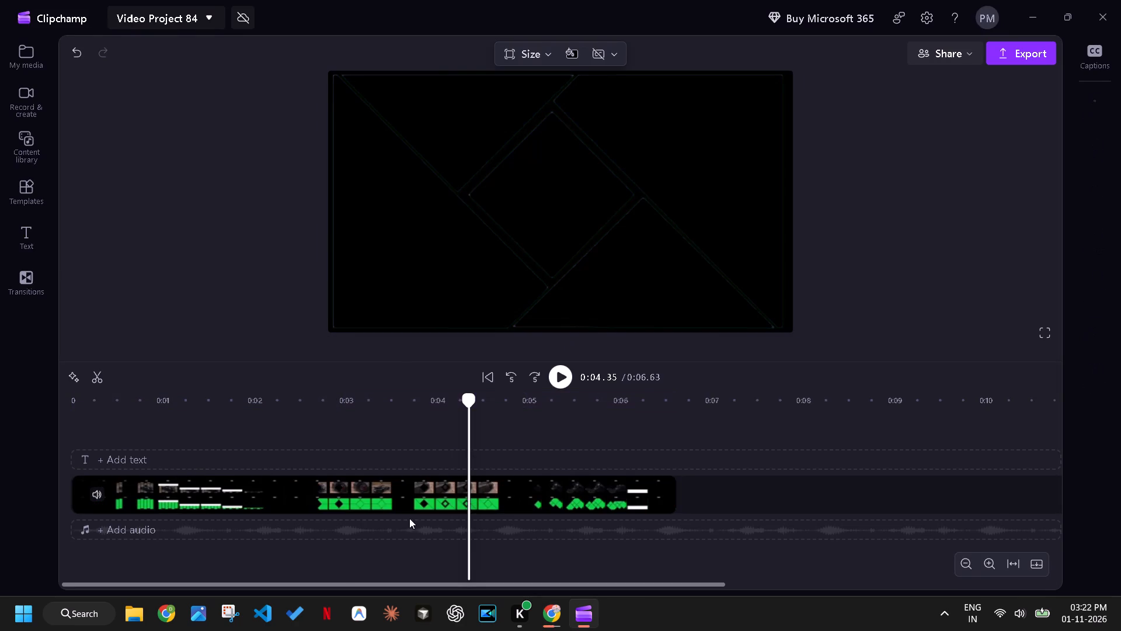
# Remove the old "Porsche 911 GT3 RS Scene Pack" video from the project's media.
pyautogui.click(16, 48)
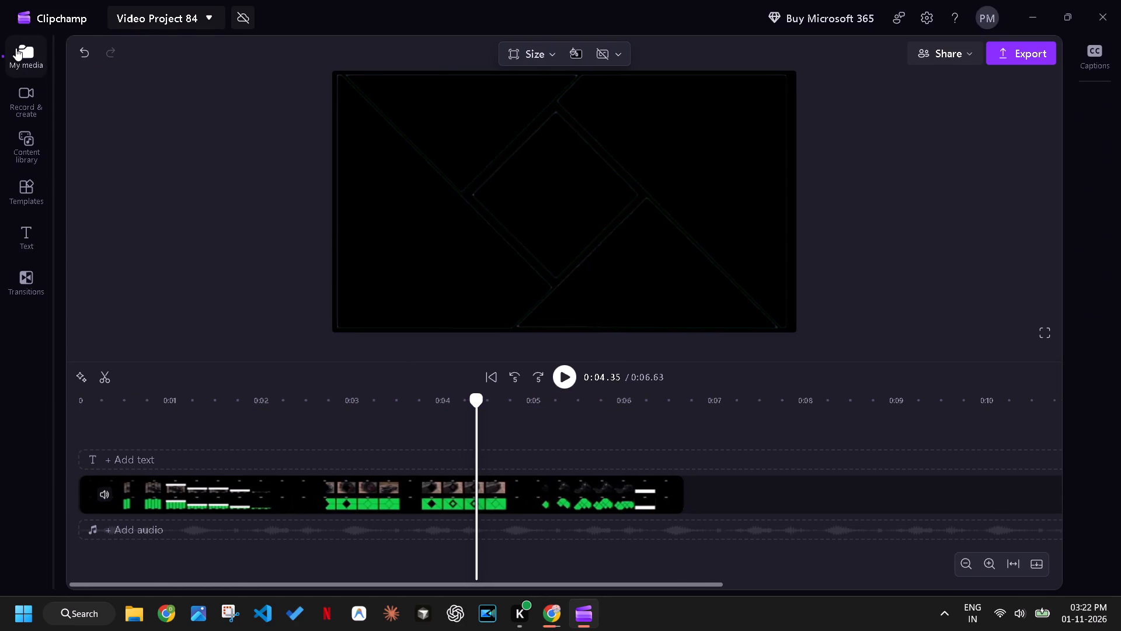
pyautogui.click(212, 128)
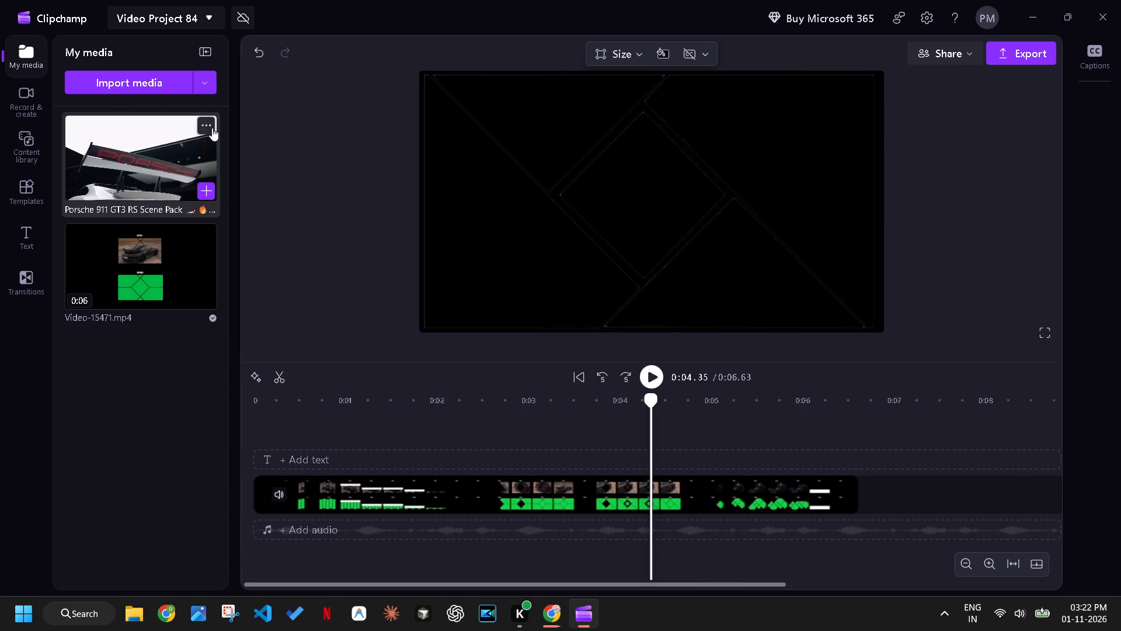
pyautogui.click(245, 174)
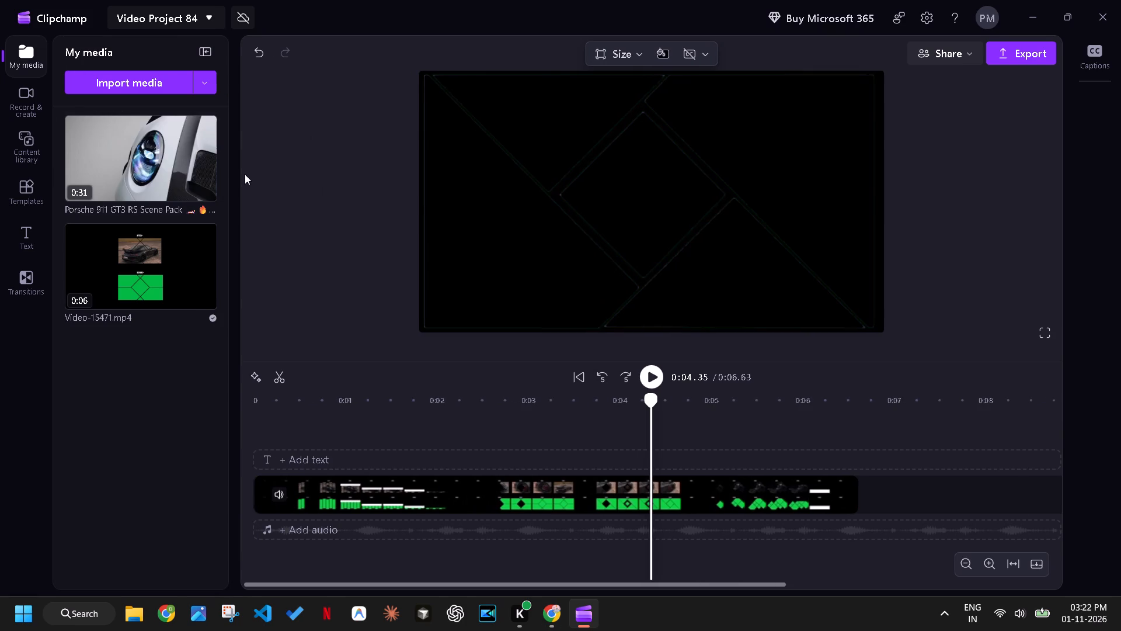
pyautogui.click(655, 339)
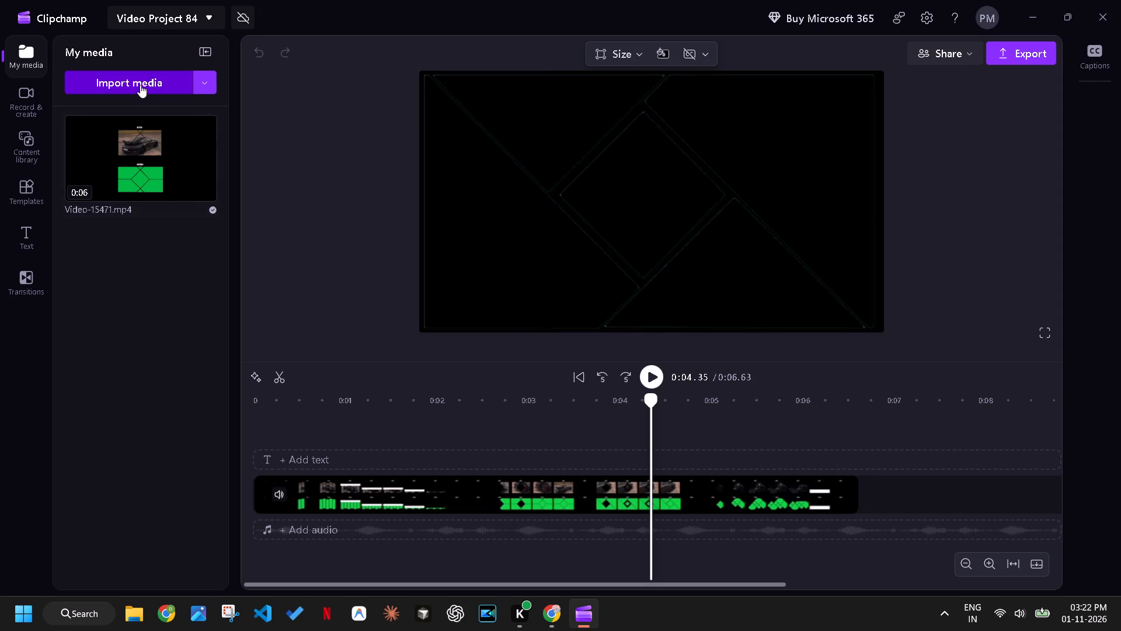
# Check the download in Chrome, and import "Porsche 911 GT3 RS 4K Twixtor Scene Pack For Editing" from Downloads into Clipchamp.
pyautogui.click(549, 607)
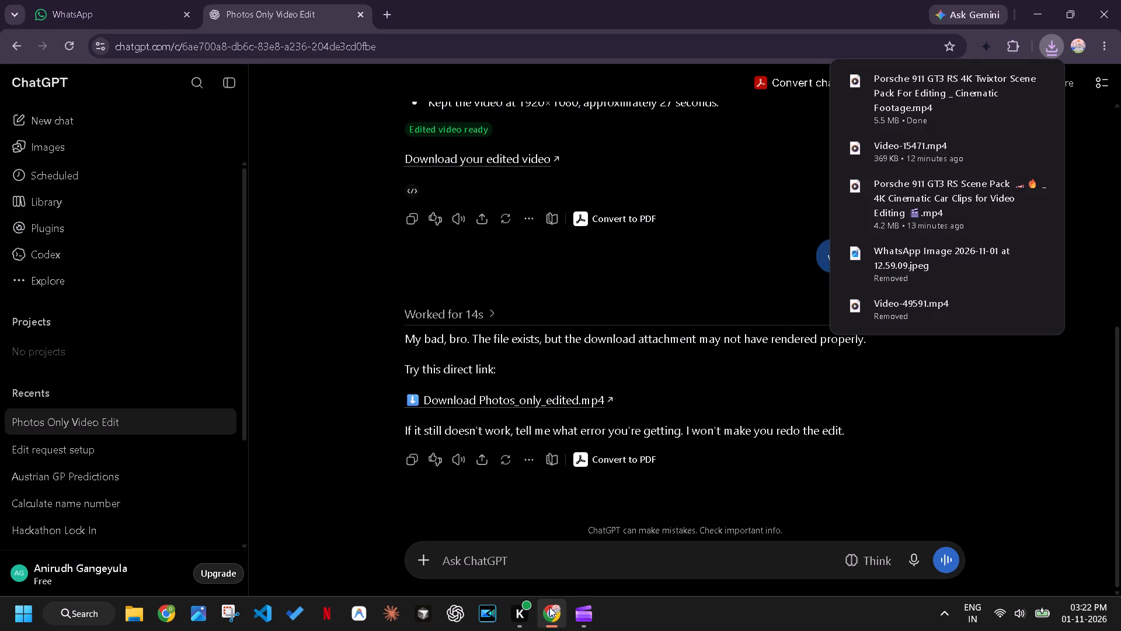
pyautogui.click(758, 0)
pyautogui.click(587, 627)
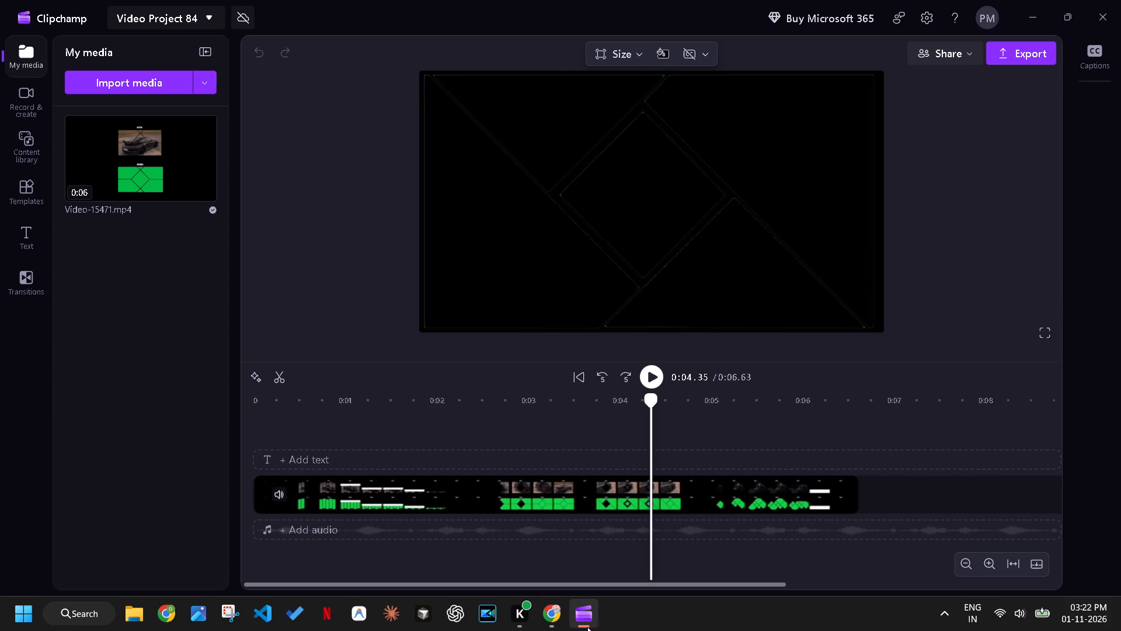
pyautogui.click(135, 85)
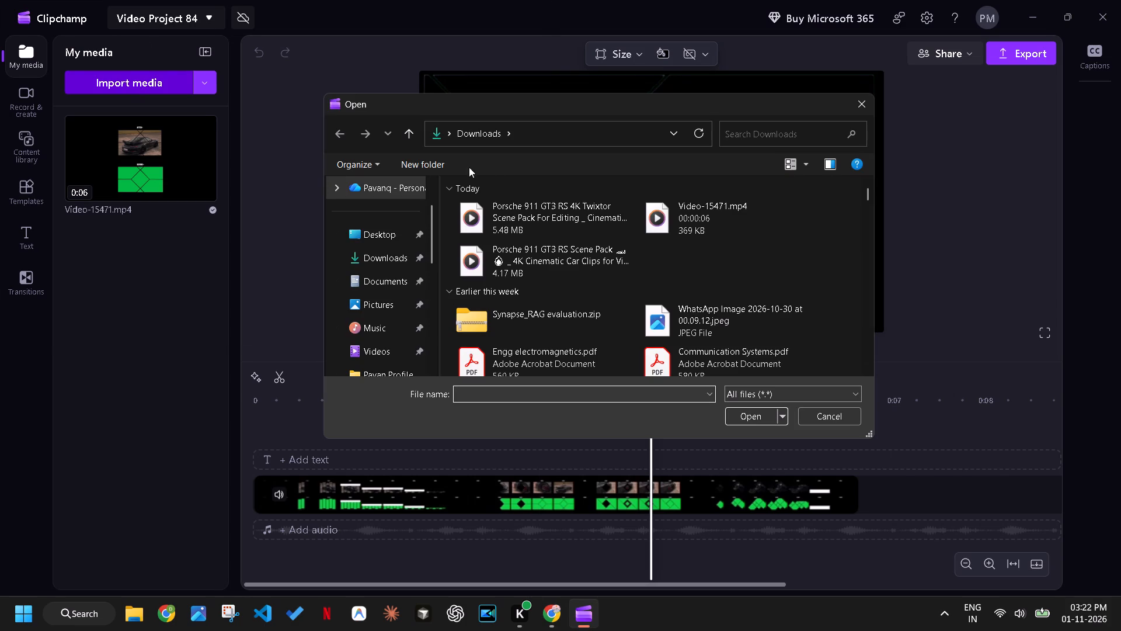
pyautogui.click(529, 220)
pyautogui.click(747, 419)
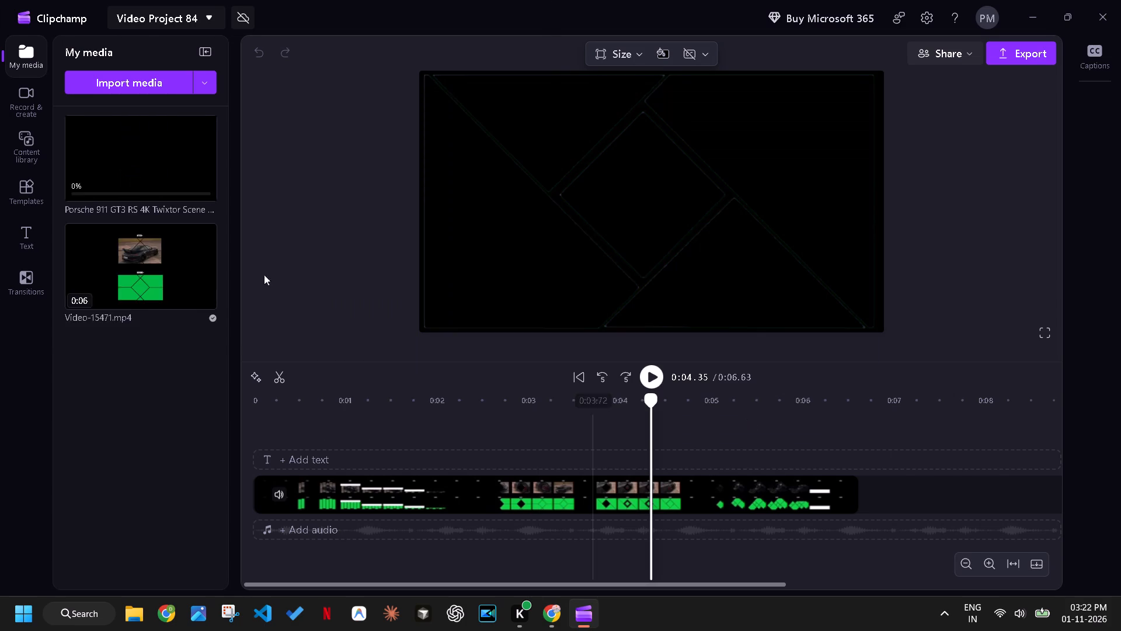
# Place the Twixtor scene pack clip at the timeline start on a track beneath the green-screen clip and mute it.
pyautogui.click(251, 439)
pyautogui.click(204, 186)
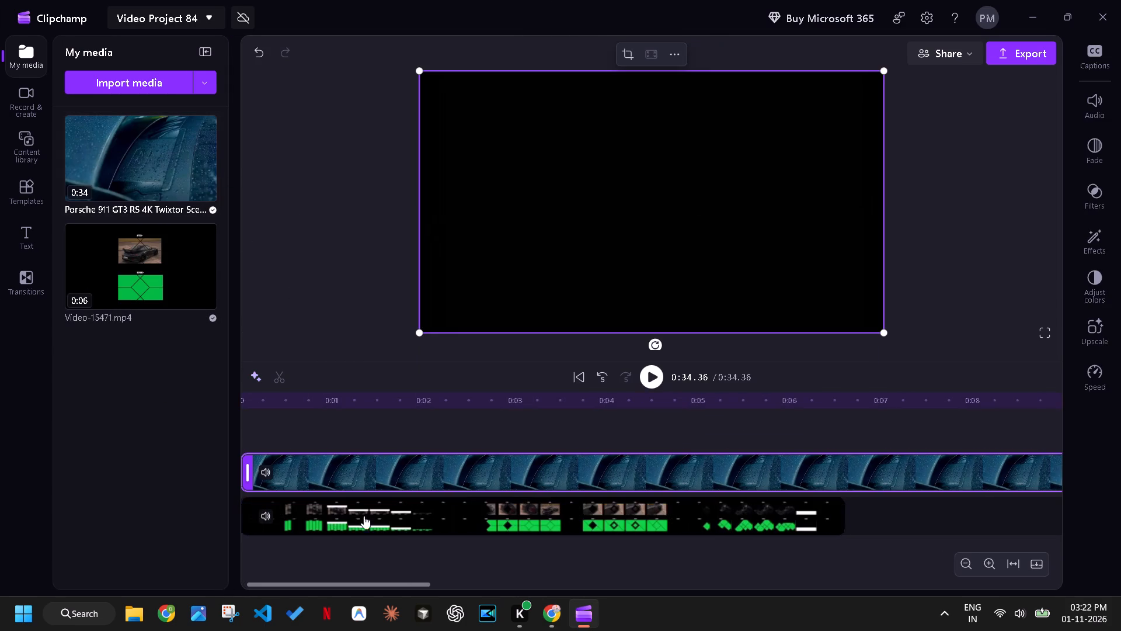
pyautogui.moveTo(356, 464); pyautogui.dragTo(349, 543)
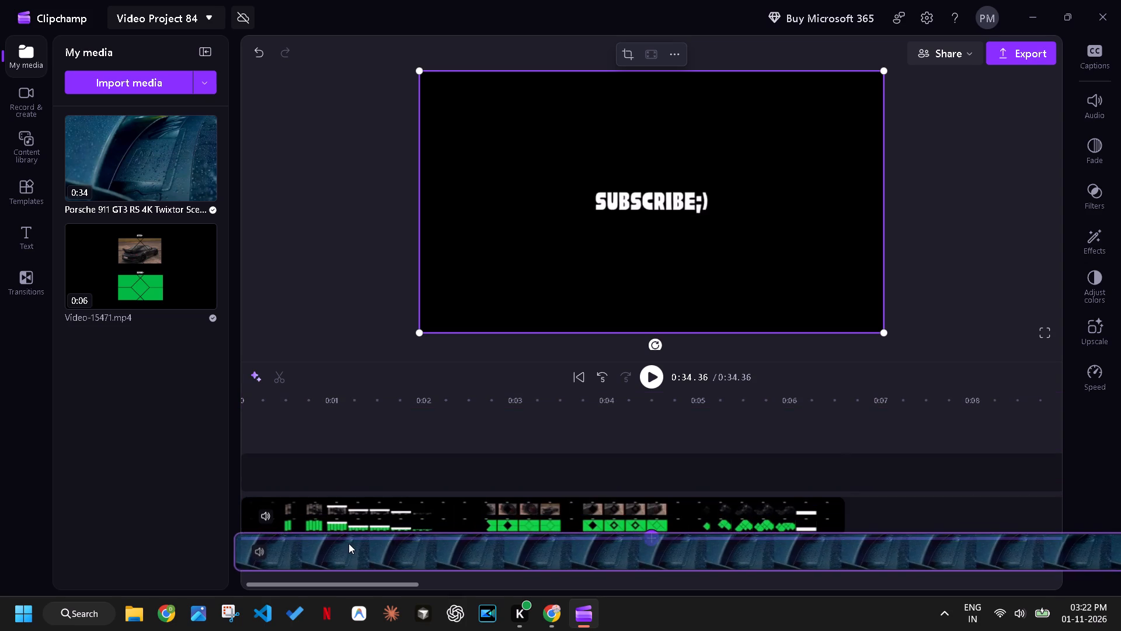
pyautogui.moveTo(349, 543); pyautogui.dragTo(349, 546)
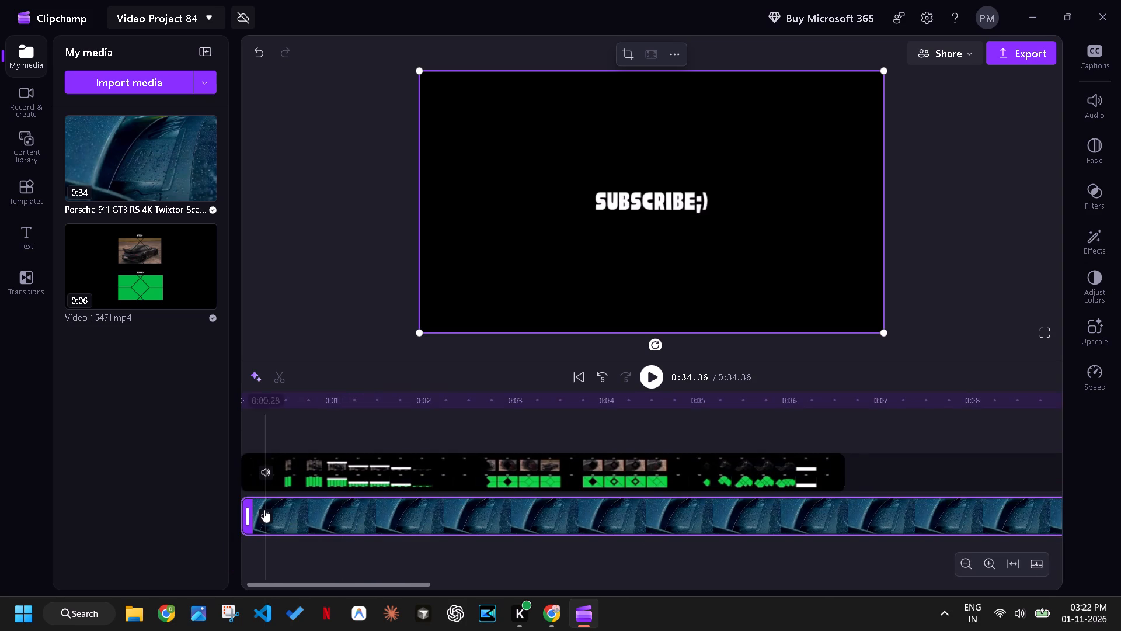
pyautogui.click(264, 513)
# Cut the "WELCOME" intro off the scene pack clip by splitting it at 0:05.16 and deleting the first part.
pyautogui.click(238, 418)
pyautogui.press('space')
pyautogui.press('space')
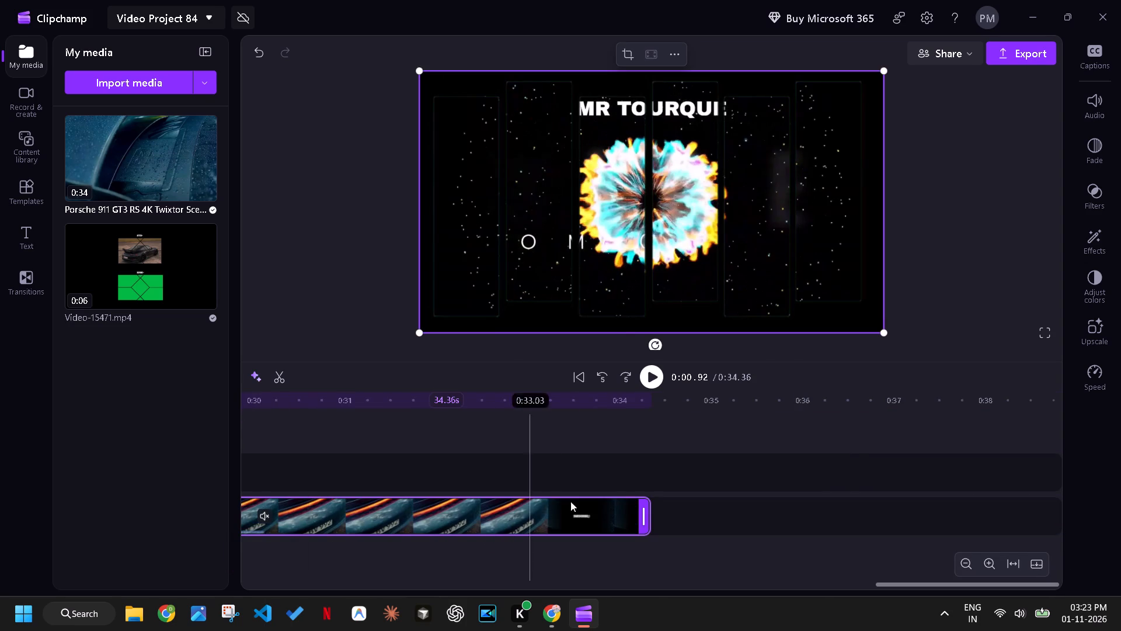
pyautogui.moveTo(886, 582); pyautogui.dragTo(450, 585)
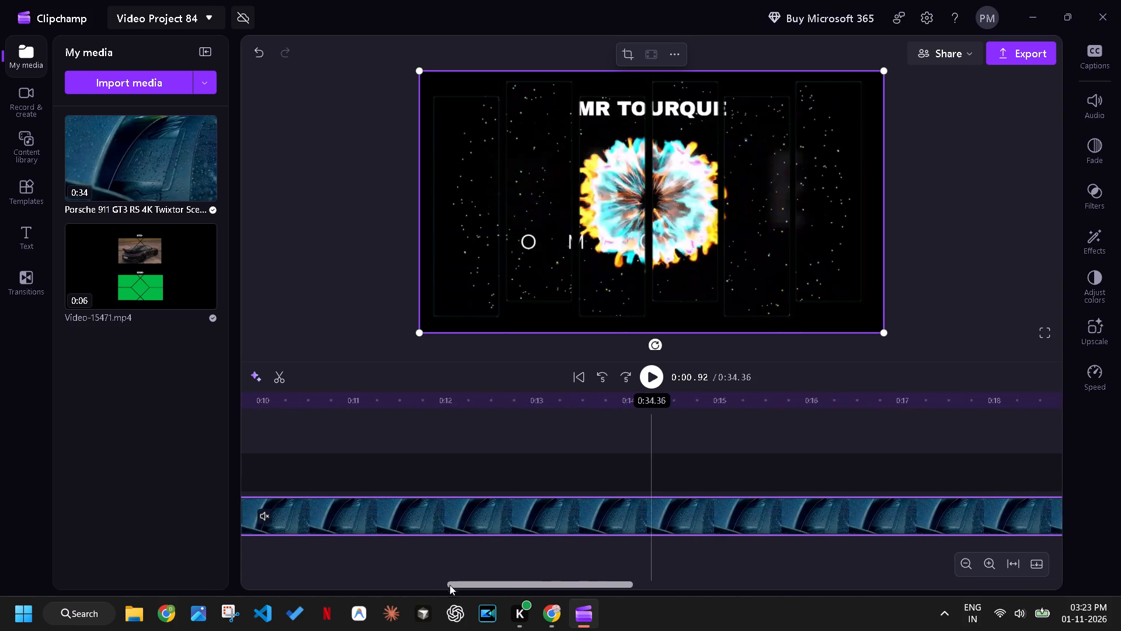
pyautogui.moveTo(450, 585); pyautogui.dragTo(250, 588)
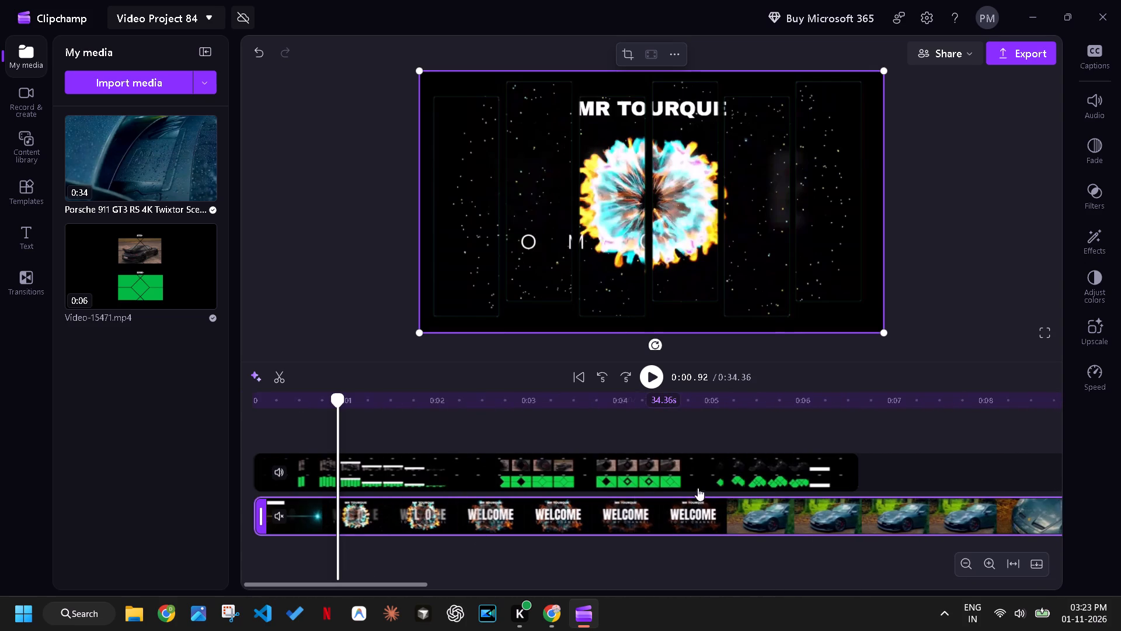
pyautogui.click(725, 433)
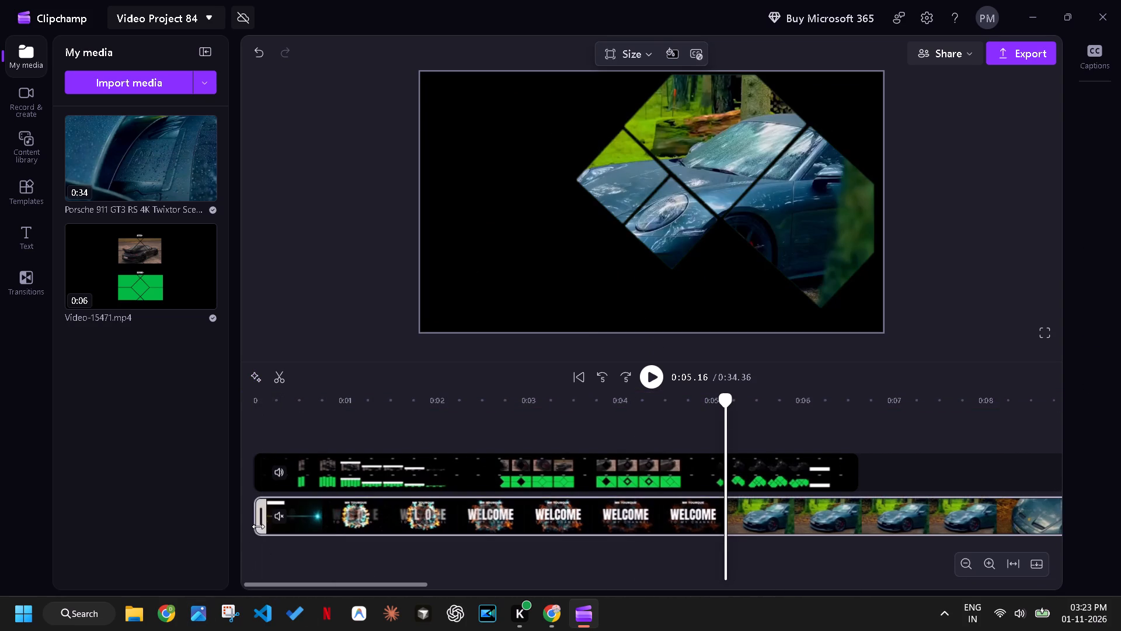
pyautogui.moveTo(258, 526); pyautogui.dragTo(253, 526)
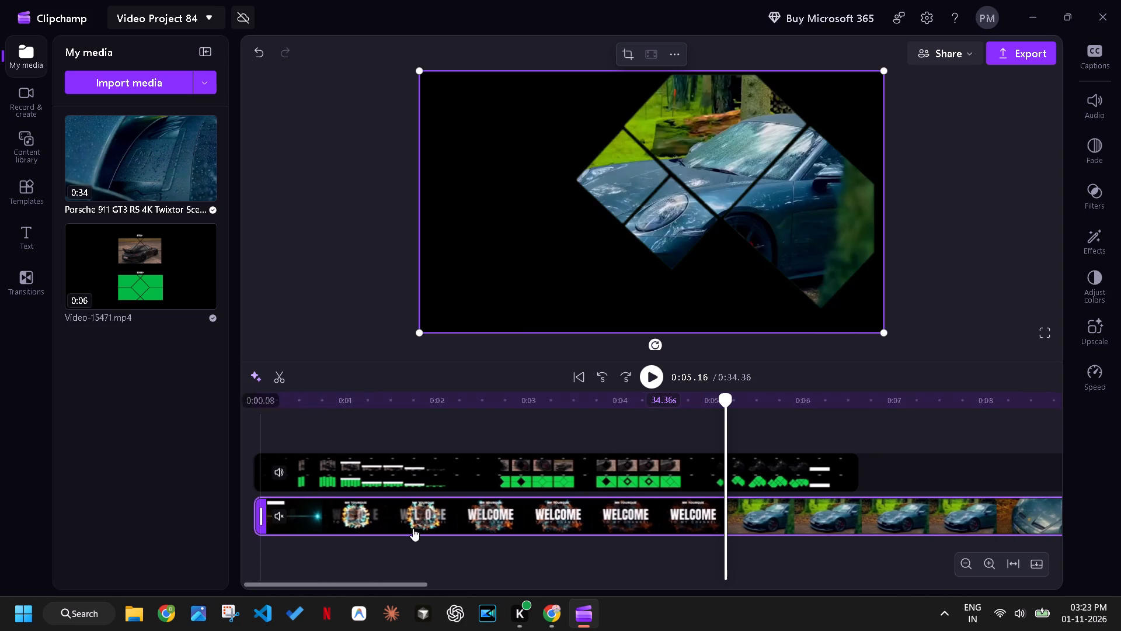
pyautogui.press('s')
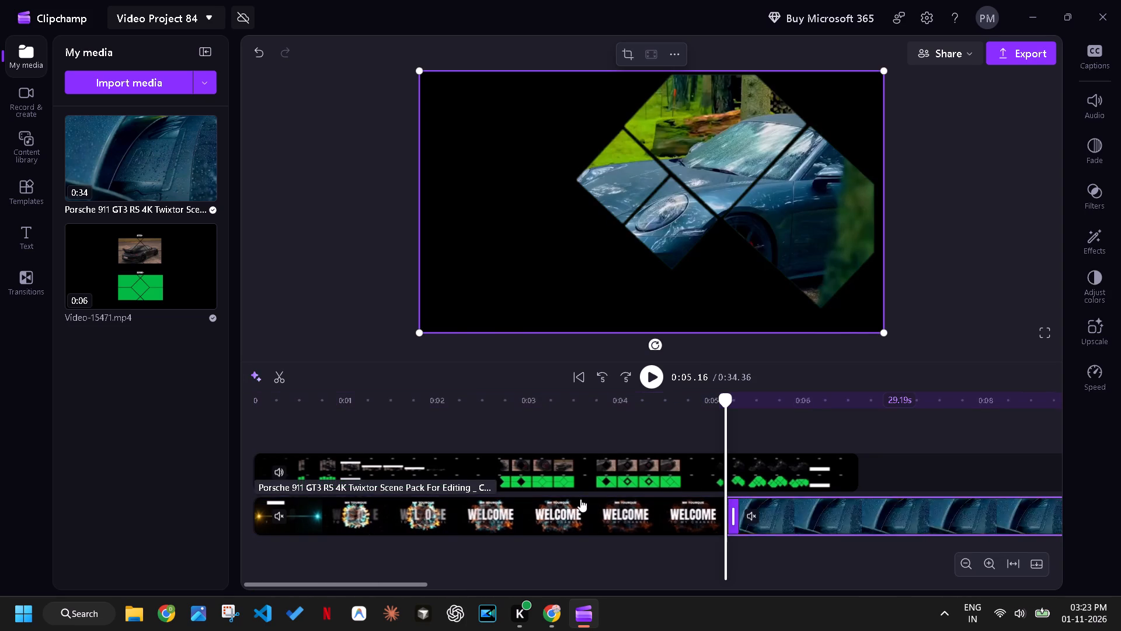
pyautogui.click(540, 504)
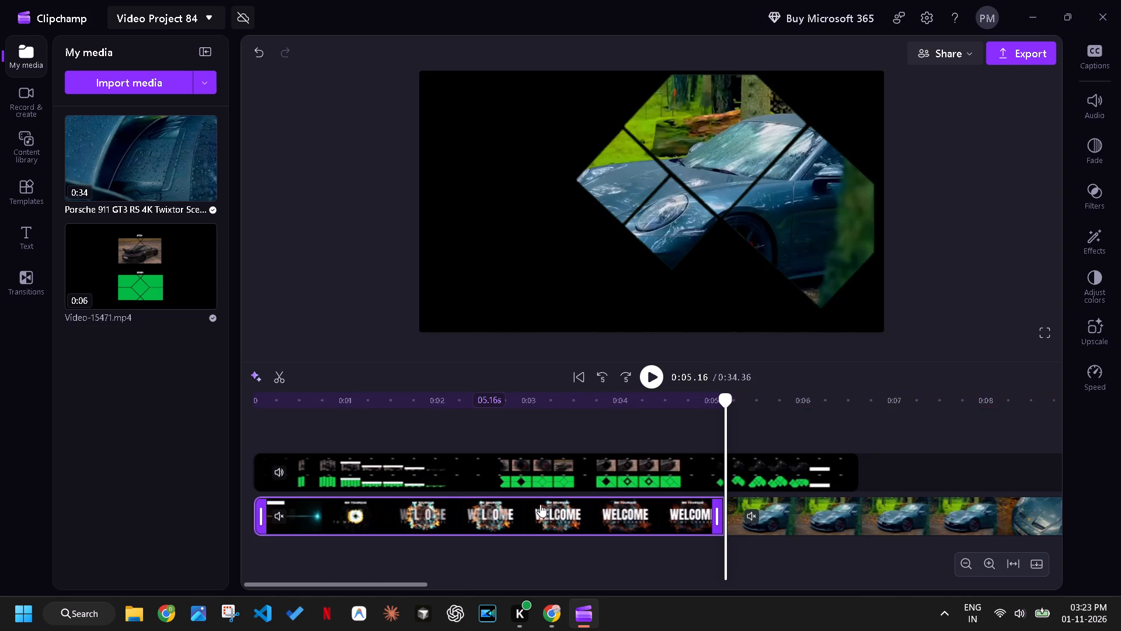
pyautogui.press('Delete')
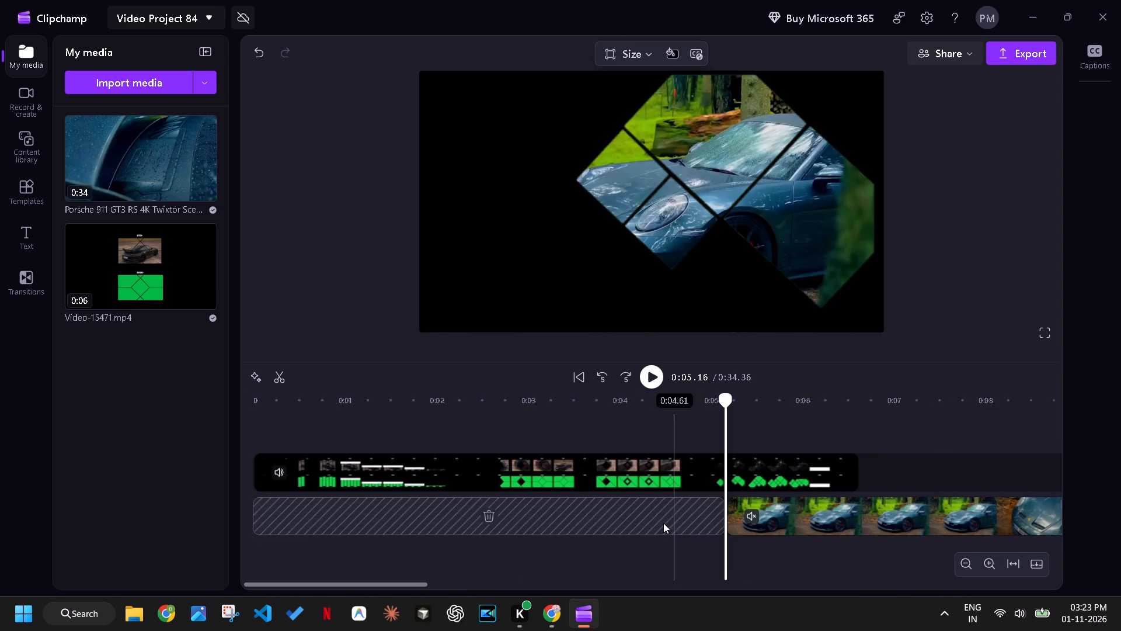
# Move the remaining blue Porsche footage to the start of the timeline, beneath the green-screen clip.
pyautogui.click(653, 519)
pyautogui.moveTo(856, 513); pyautogui.dragTo(508, 514)
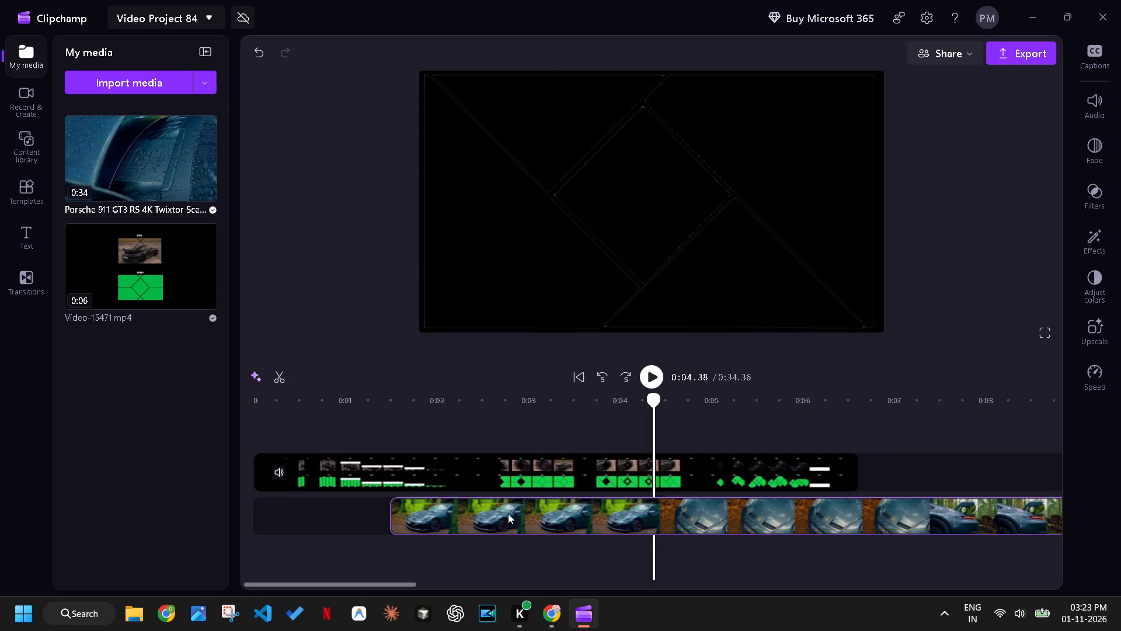
pyautogui.moveTo(508, 514); pyautogui.dragTo(367, 525)
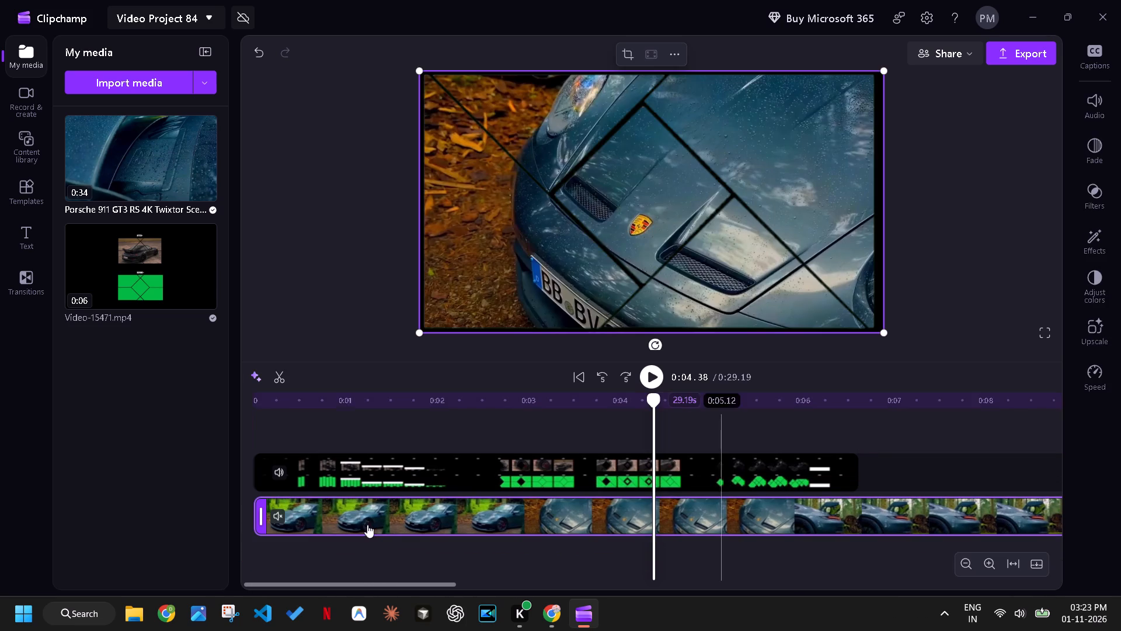
# Trim the end of the blue Porsche footage to 0:06.64, matching the end of the green-screen clip and dropping the "SUBSCRIBE;)" outro.
pyautogui.moveTo(273, 586); pyautogui.dragTo(594, 564)
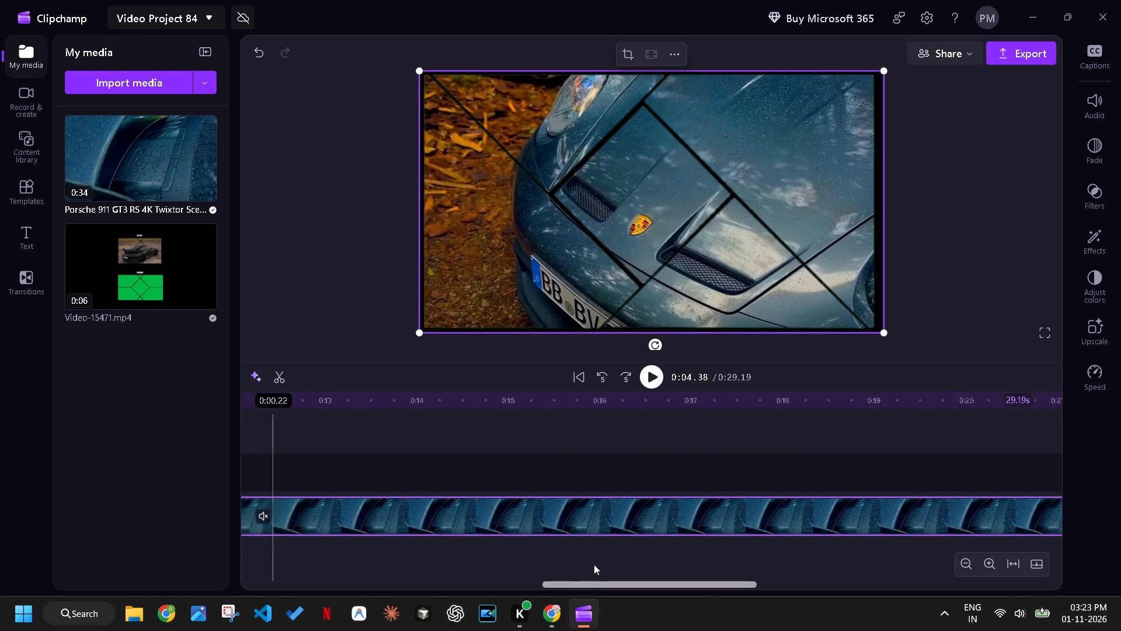
pyautogui.moveTo(594, 564); pyautogui.dragTo(844, 557)
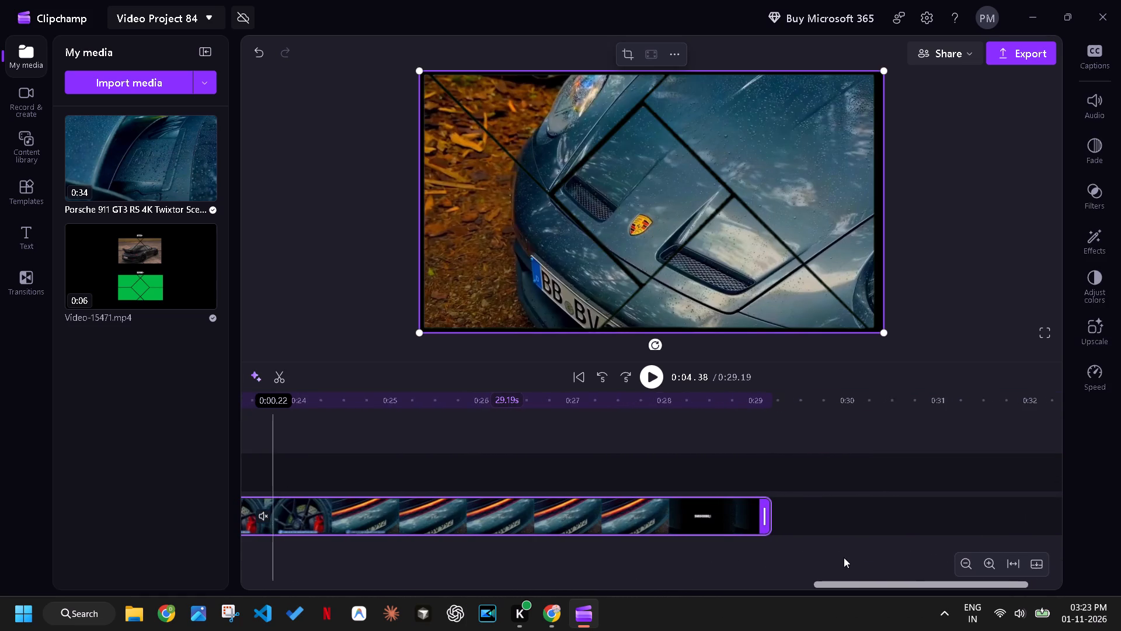
pyautogui.moveTo(844, 557); pyautogui.dragTo(843, 556)
pyautogui.moveTo(843, 556); pyautogui.dragTo(789, 519)
pyautogui.click(777, 515)
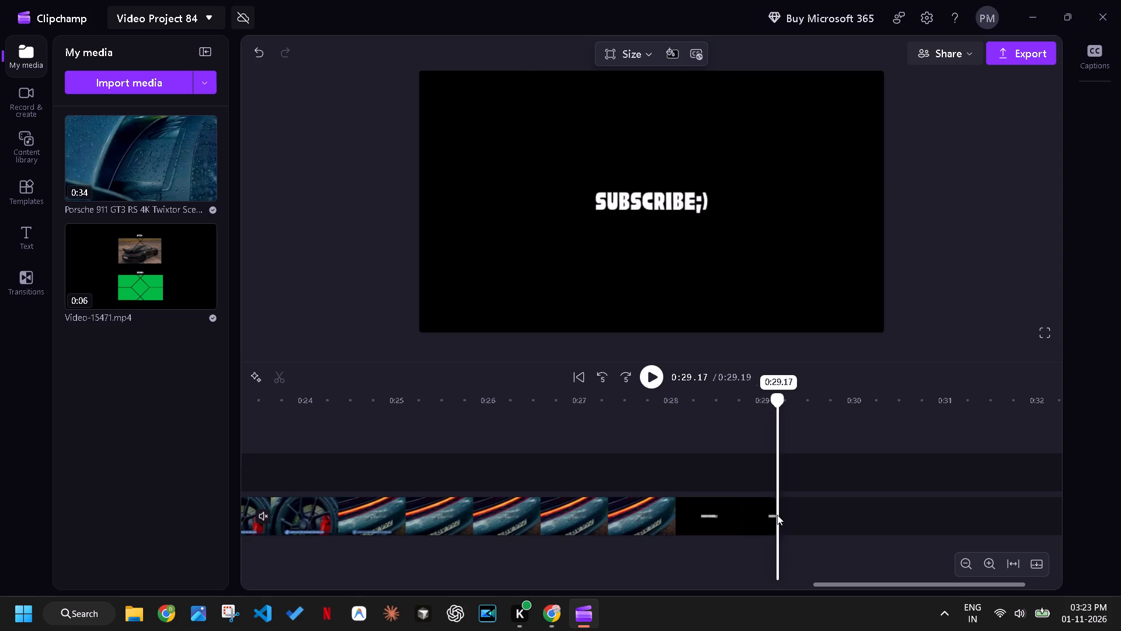
pyautogui.moveTo(774, 515); pyautogui.dragTo(441, 504)
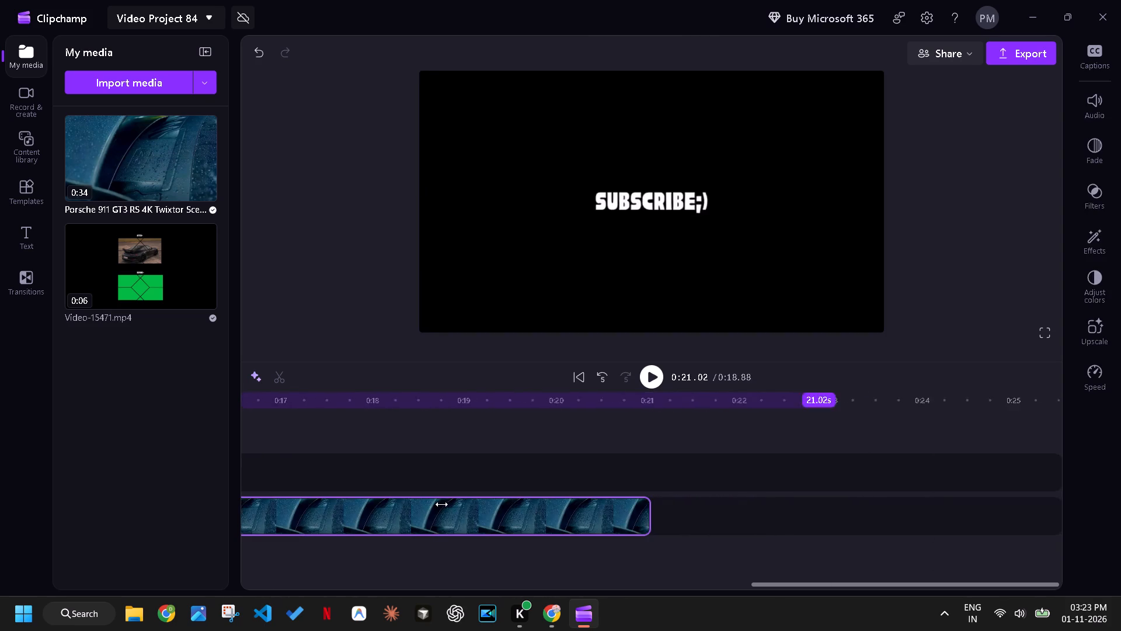
pyautogui.moveTo(441, 504); pyautogui.dragTo(462, 523)
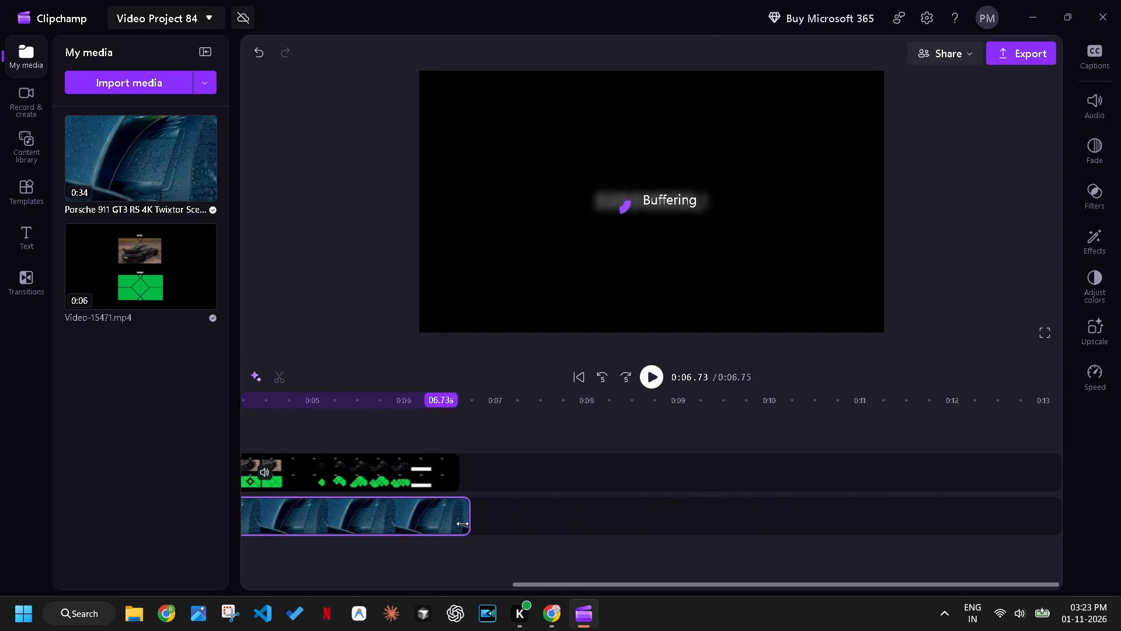
pyautogui.moveTo(462, 523); pyautogui.dragTo(456, 522)
# Play the edit from the start to review the Porsche footage behind the green-screen transitions.
pyautogui.moveTo(617, 586); pyautogui.dragTo(419, 587)
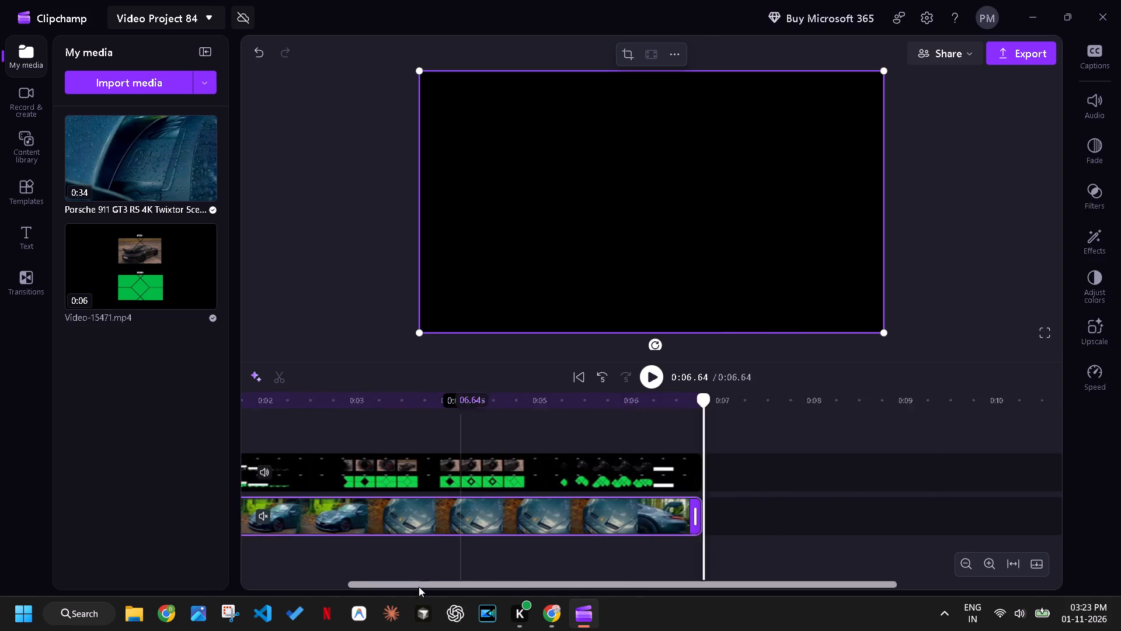
pyautogui.moveTo(419, 587); pyautogui.dragTo(295, 597)
pyautogui.click(249, 428)
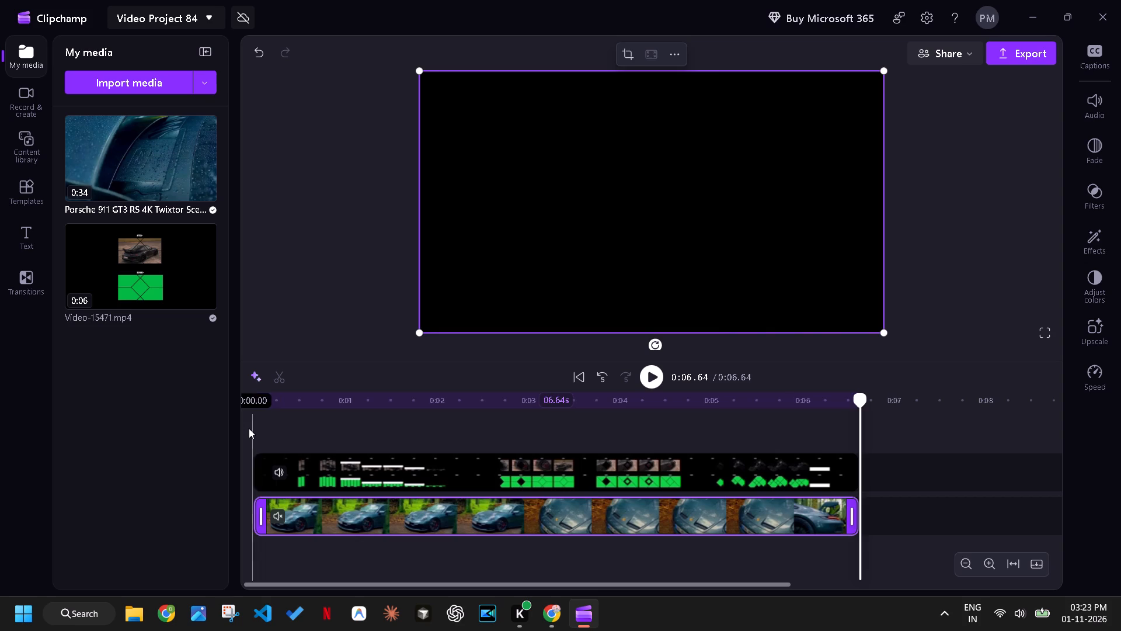
pyautogui.press('space')
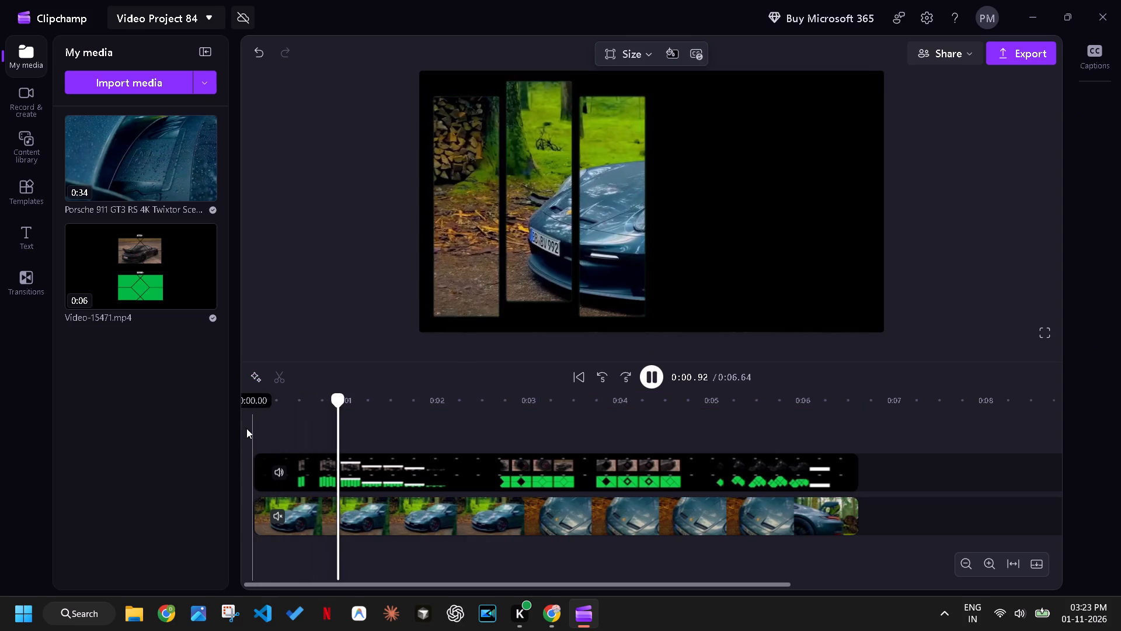
pyautogui.click(244, 427)
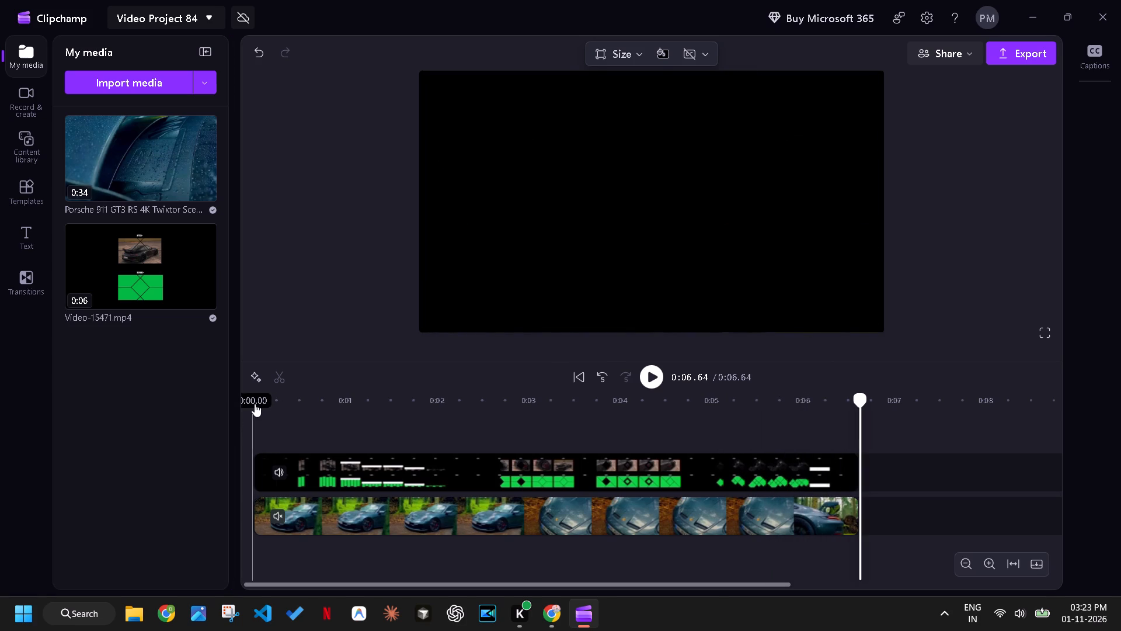
pyautogui.click(255, 404)
pyautogui.press('space')
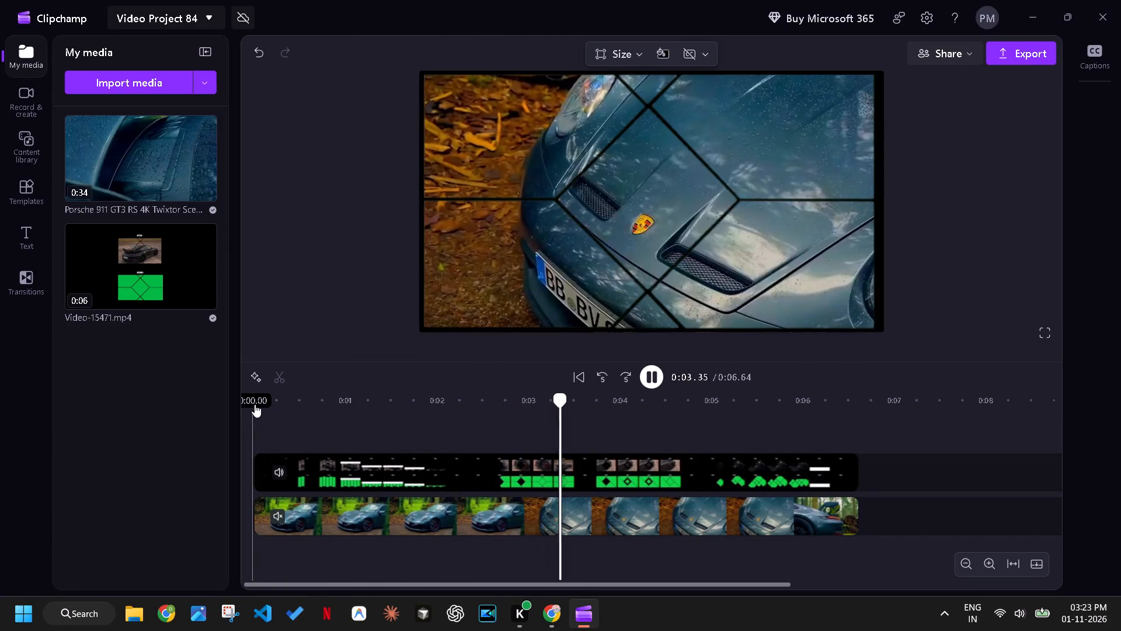
pyautogui.click(249, 407)
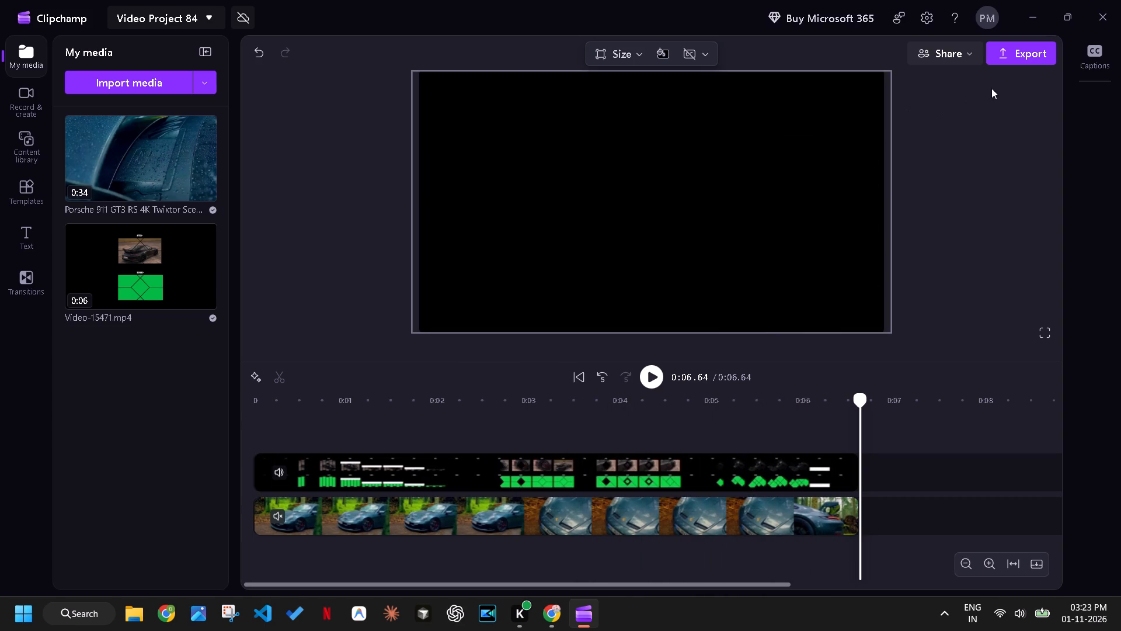
# Export the video at 1080p under the file name "porsche edit", and close Clipchamp once it is saved.
pyautogui.click(1005, 56)
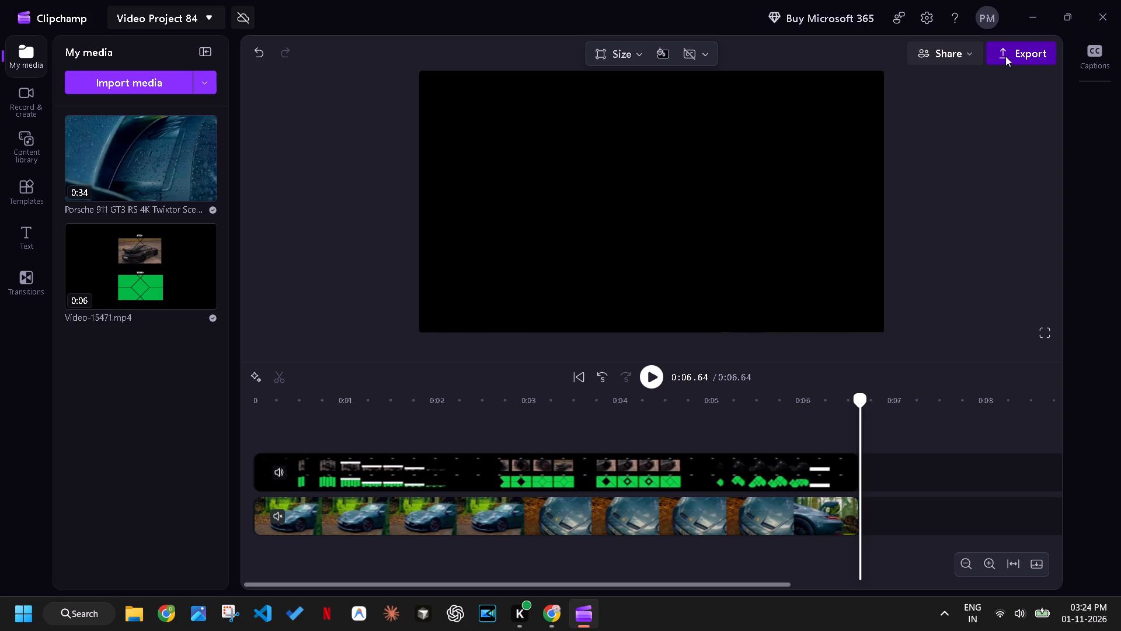
pyautogui.click(705, 280)
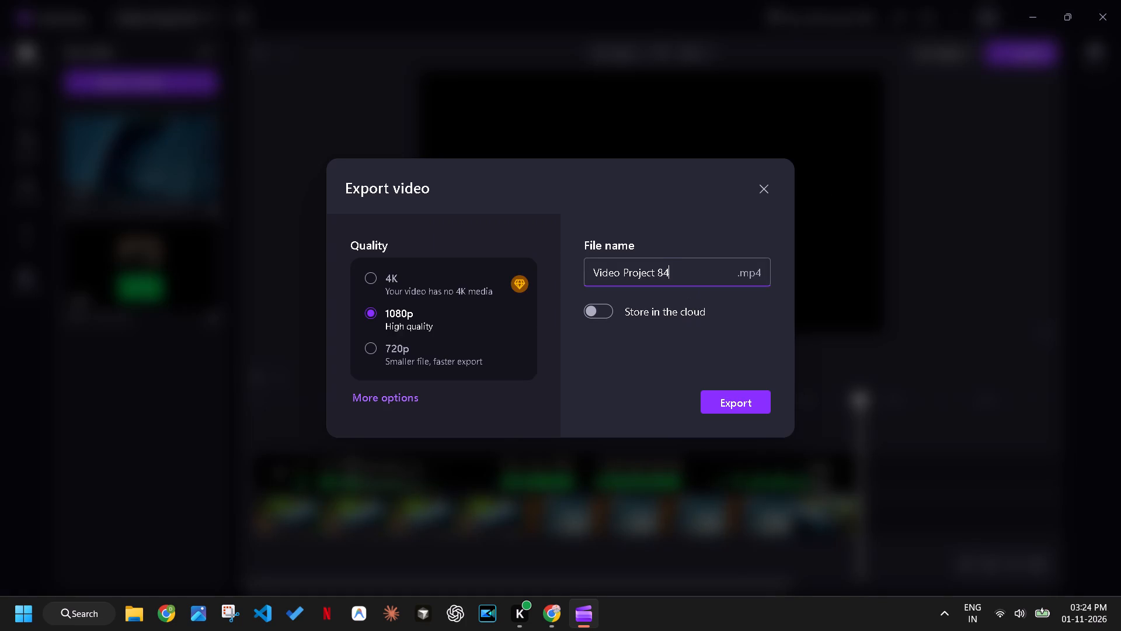
pyautogui.hotkey('ctrl', 'a')
pyautogui.write('porsche edit')
pyautogui.click(729, 411)
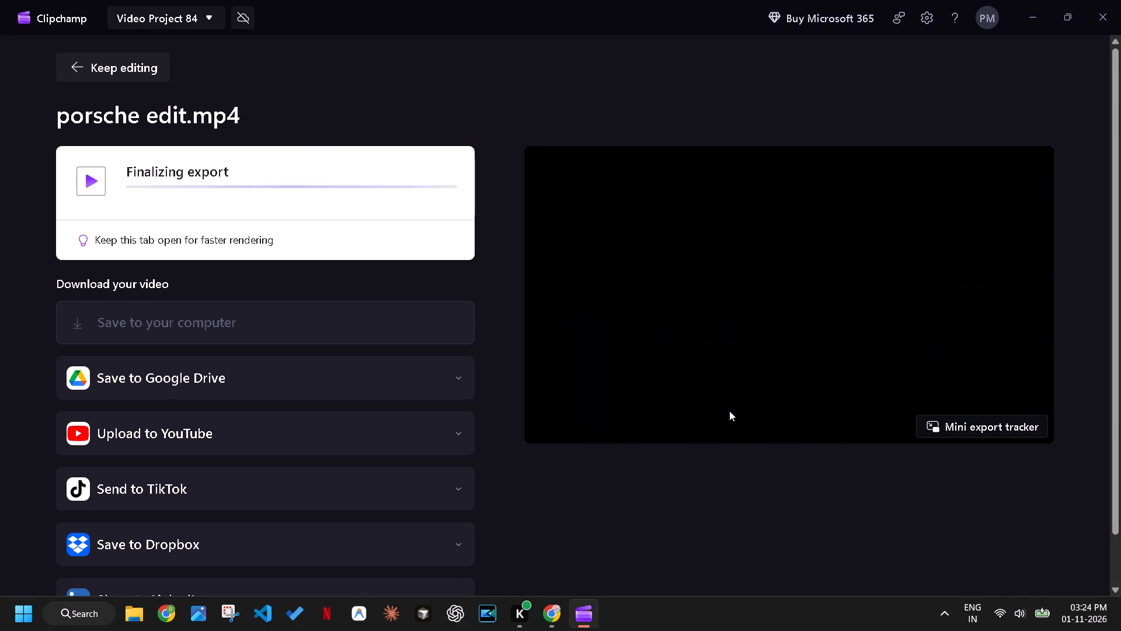
pyautogui.click(1102, 0)
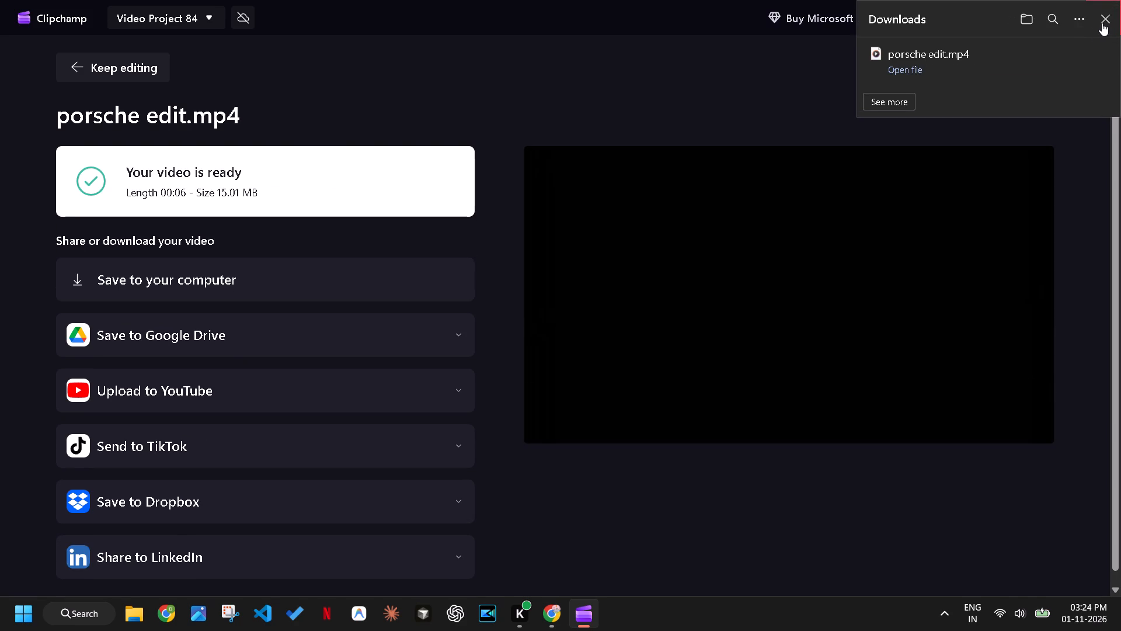